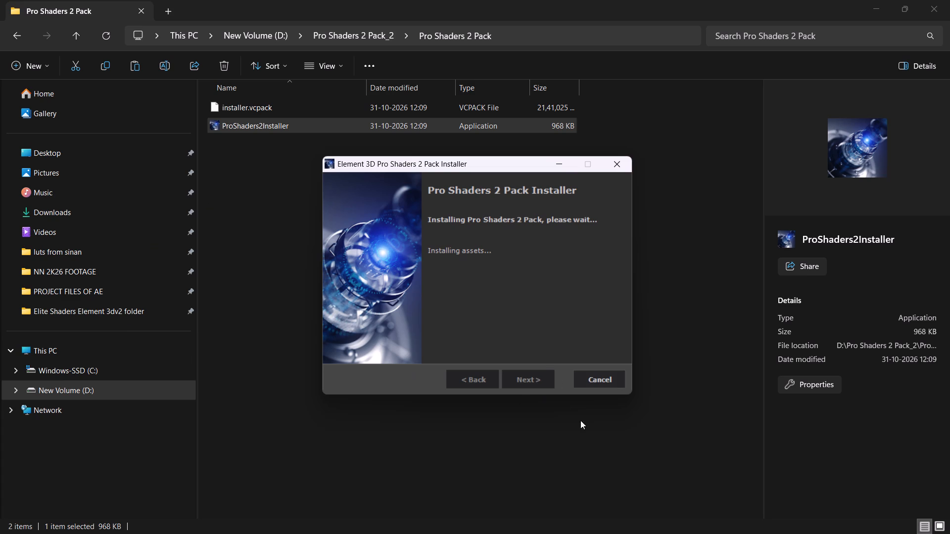
# Copy the "Elite Shaders for E3D v2" folder from the Elite Shaders Element 3dv2 folder into Pro Shaders 2 Pack_2 on D:.
pyautogui.click(600, 449)
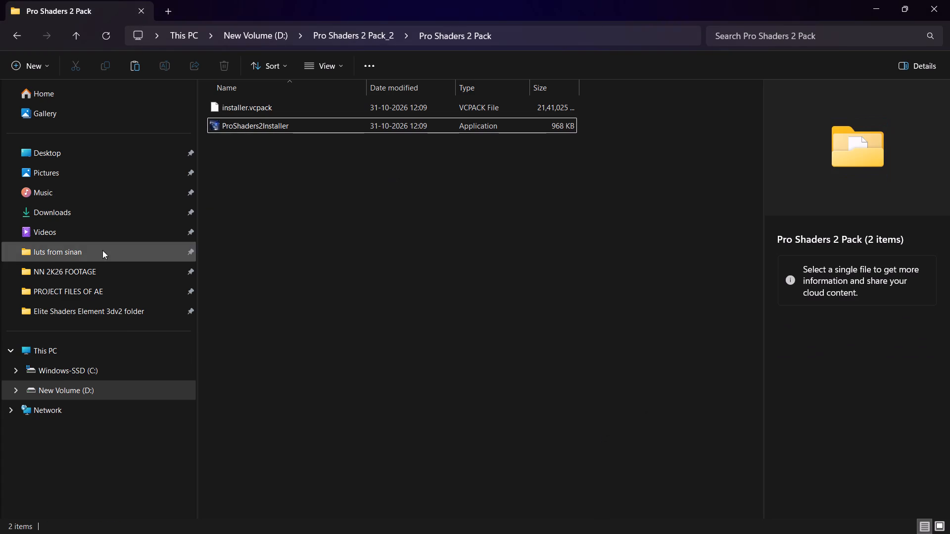
pyautogui.click(125, 313)
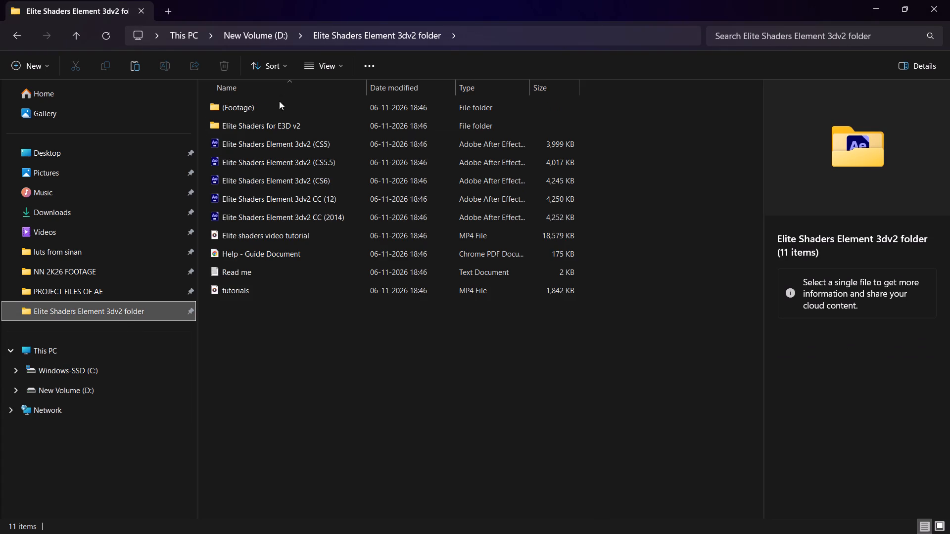
pyautogui.click(277, 123)
pyautogui.click(102, 68)
pyautogui.click(75, 40)
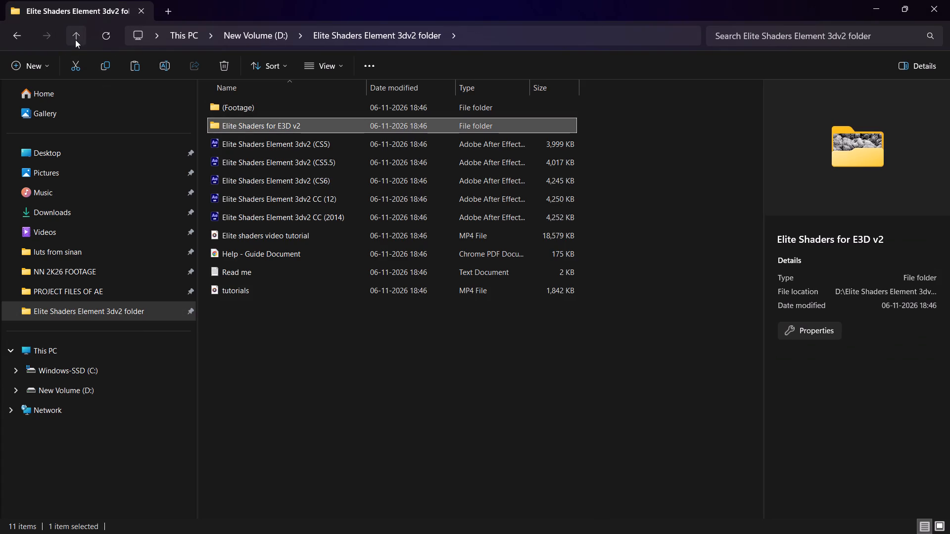
pyautogui.doubleClick(579, 229)
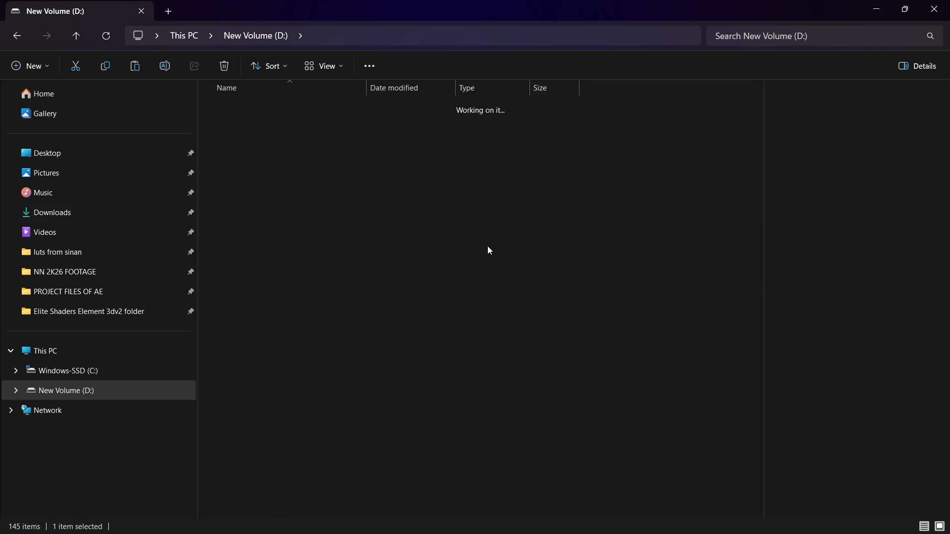
pyautogui.rightClick(313, 263)
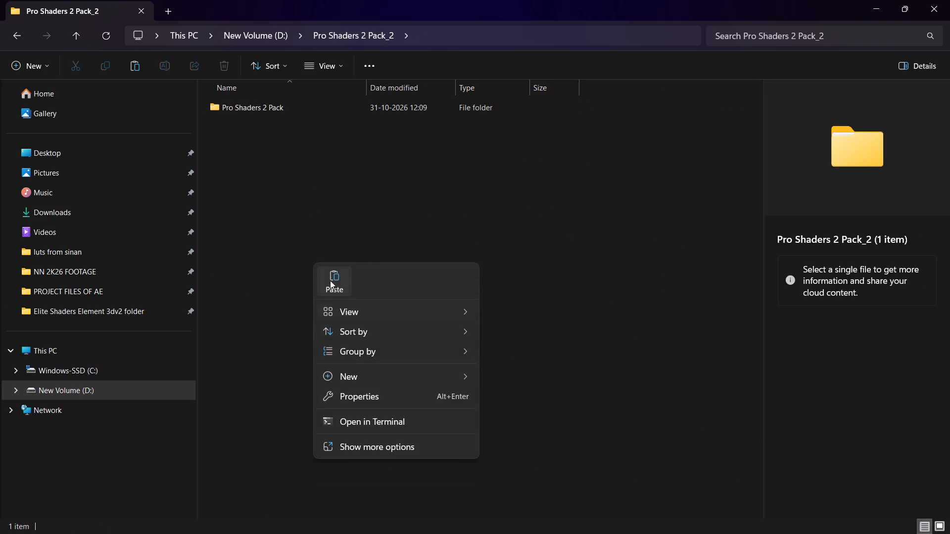
pyautogui.click(330, 280)
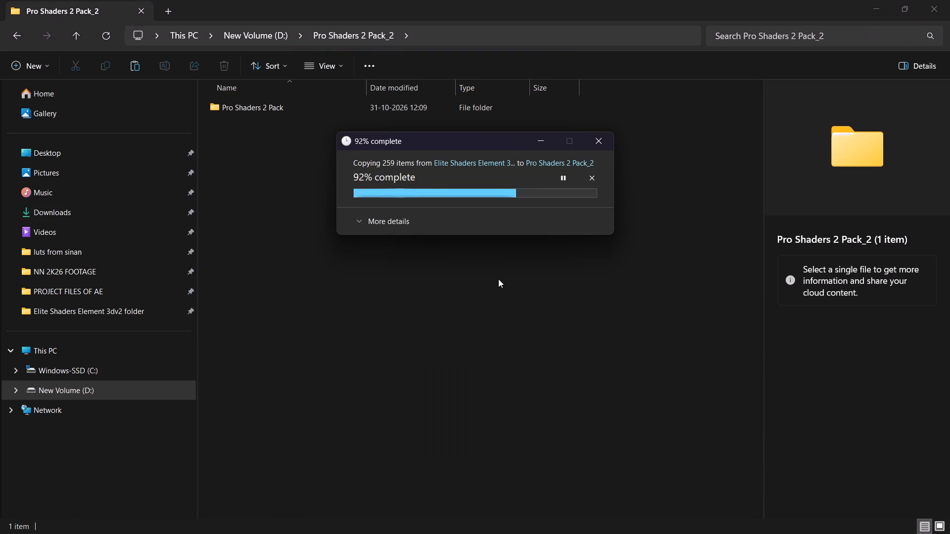
pyautogui.click(498, 279)
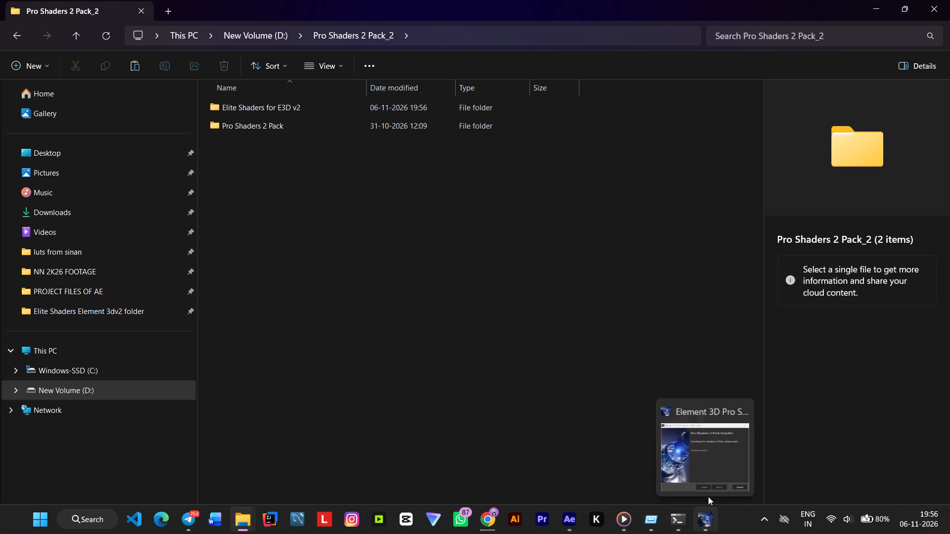
# Check the Pro Shaders 2 installer, and examine the Pro_Shaders_2 material presets in the Element effect's Scene Setup in After Effects.
pyautogui.click(705, 468)
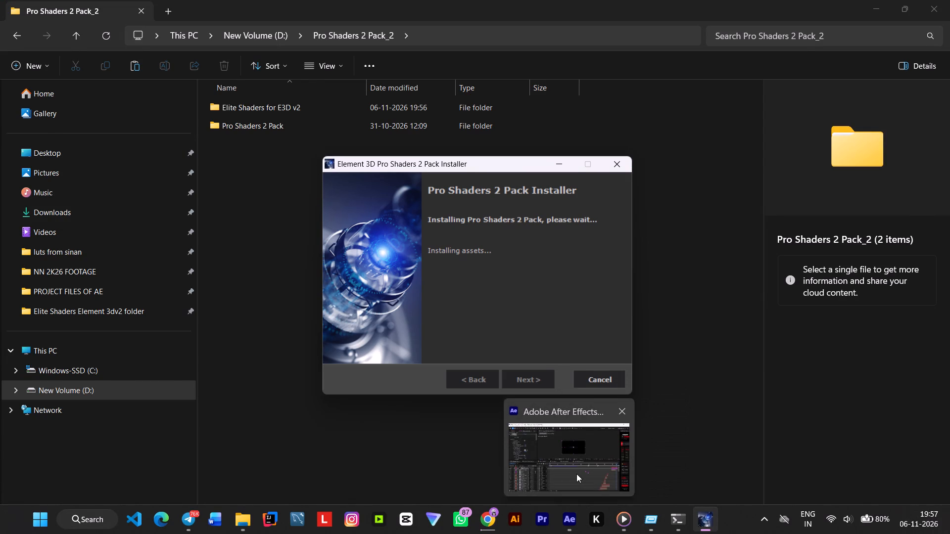
pyautogui.click(576, 474)
pyautogui.click(62, 108)
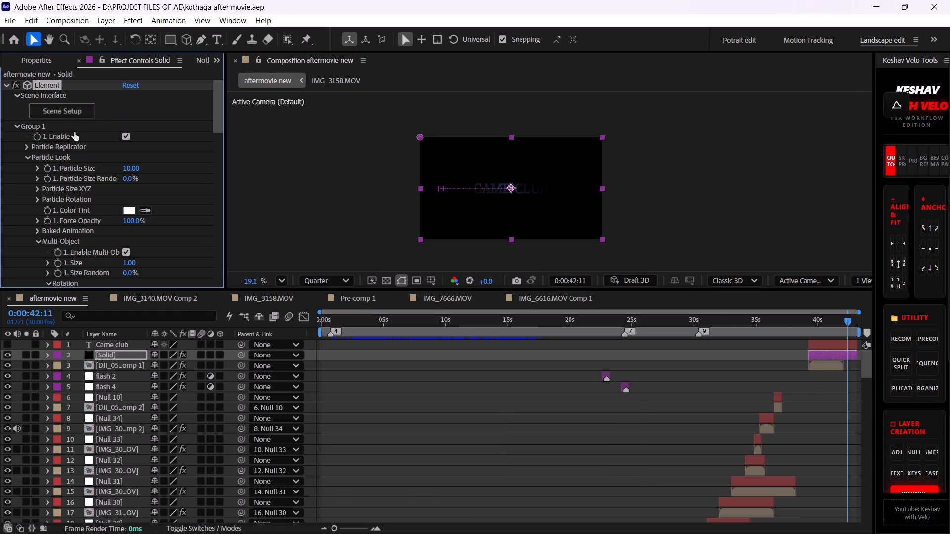
pyautogui.click(36, 339)
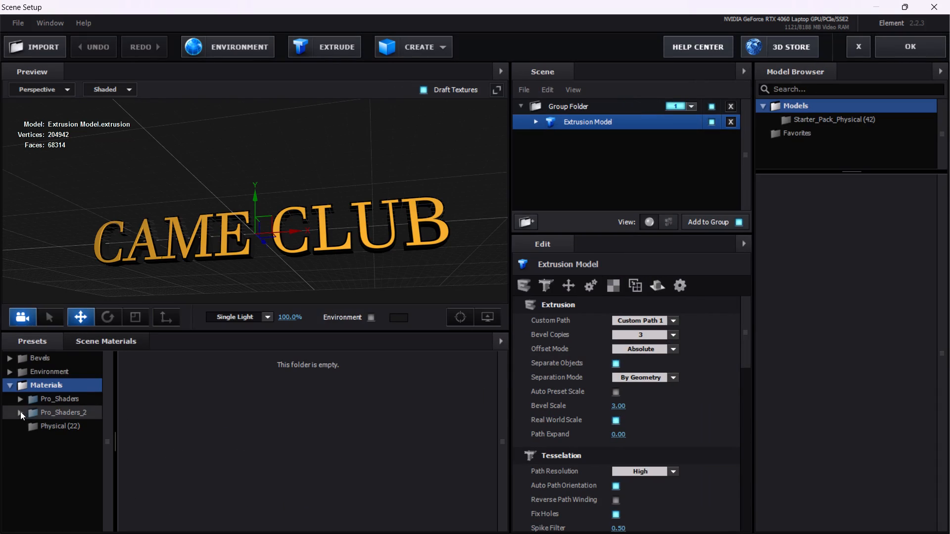
pyautogui.click(20, 411)
pyautogui.scroll(-4, 89, 463)
pyautogui.scroll(3, 78, 459)
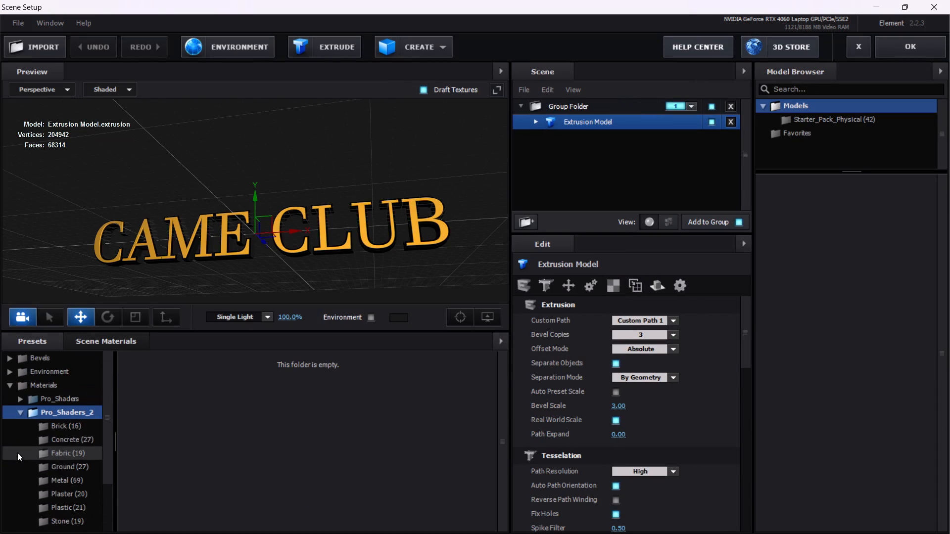
pyautogui.doubleClick(12, 410)
pyautogui.click(17, 410)
pyautogui.click(281, 460)
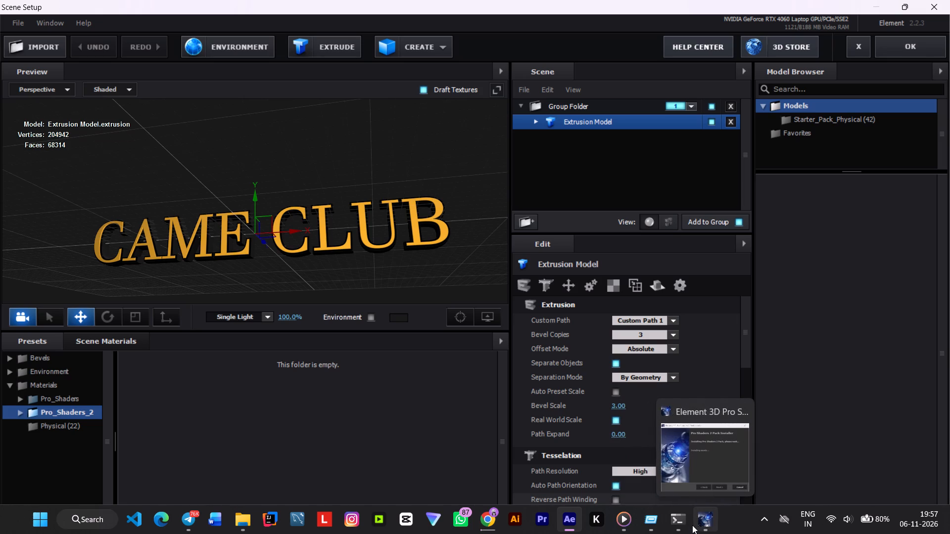
pyautogui.click(683, 451)
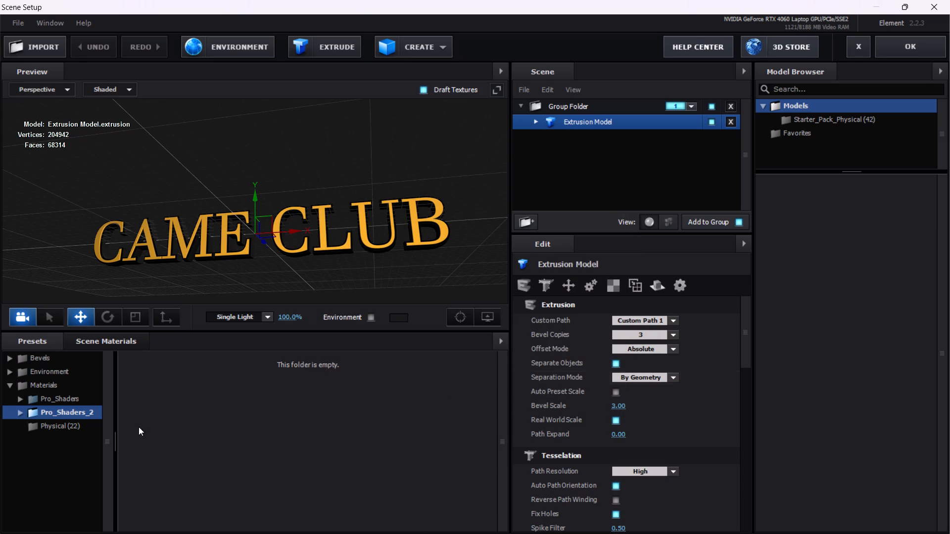
pyautogui.click(43, 424)
pyautogui.click(47, 411)
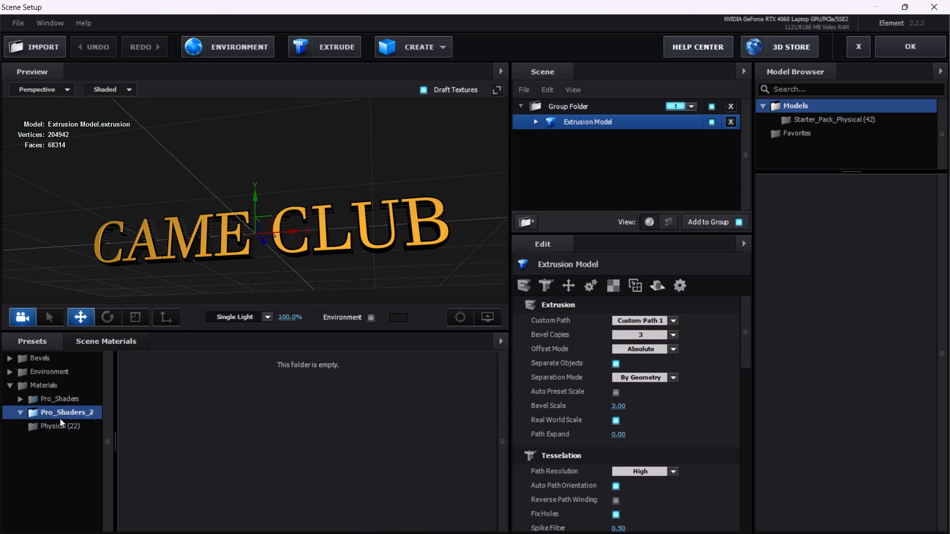
pyautogui.click(55, 407)
pyautogui.click(949, 0)
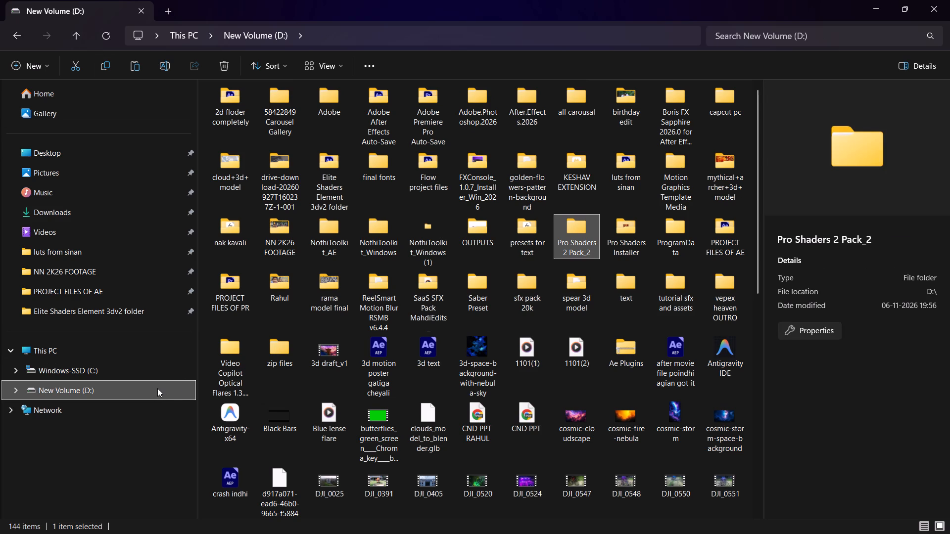
# Open the Adobe folder on New Volume (D:) in File Explorer.
pyautogui.click(336, 98)
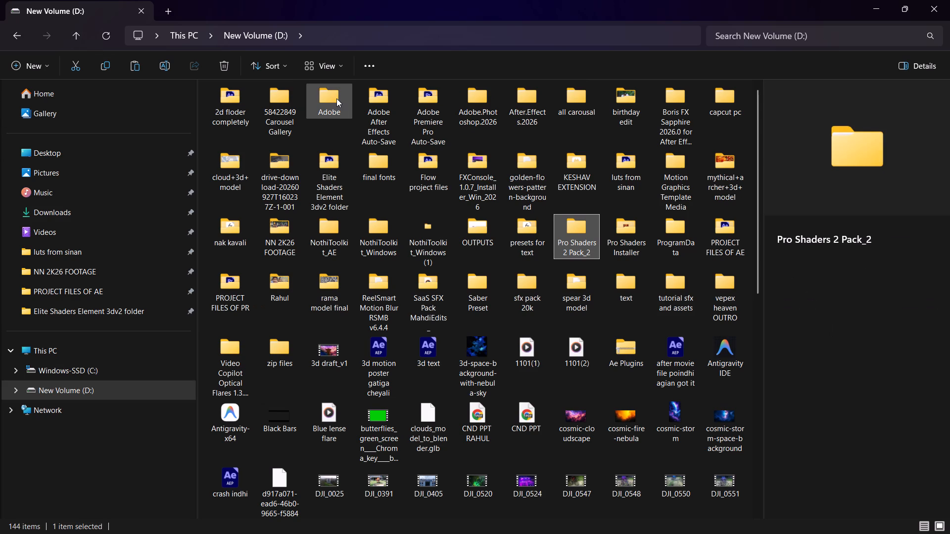
pyautogui.doubleClick(336, 98)
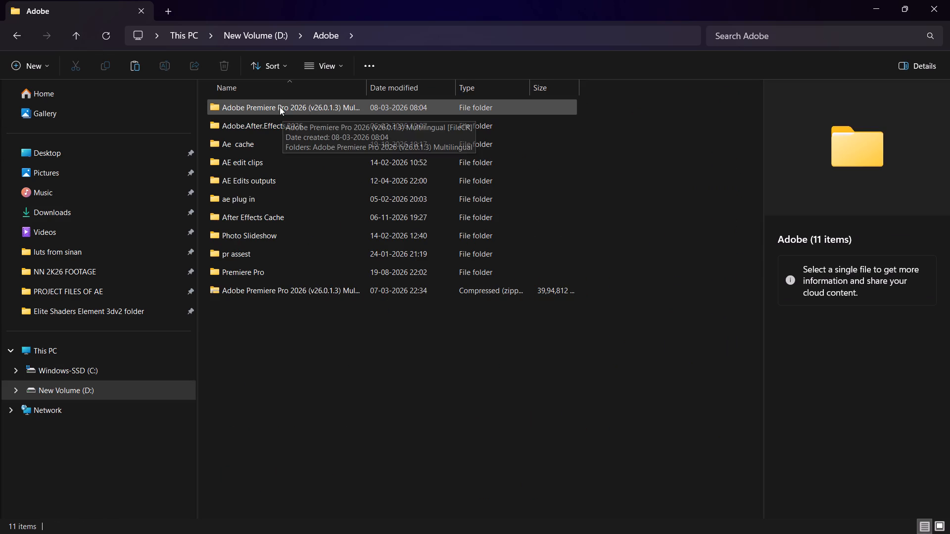
# Look through the "ae plug in" and "Adobe.After.Effects.2026" folders inside the Adobe folder on D:, and return to the drive root.
pyautogui.doubleClick(253, 203)
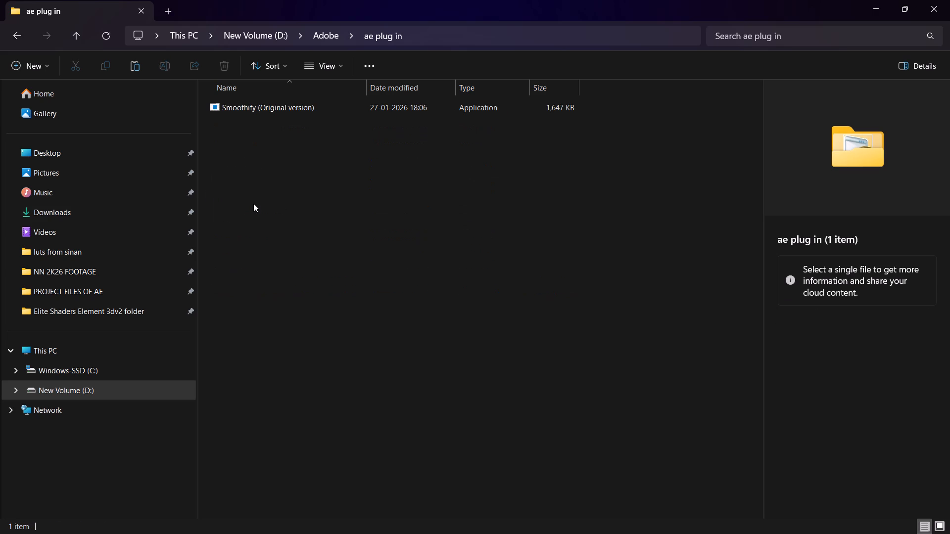
pyautogui.click(77, 35)
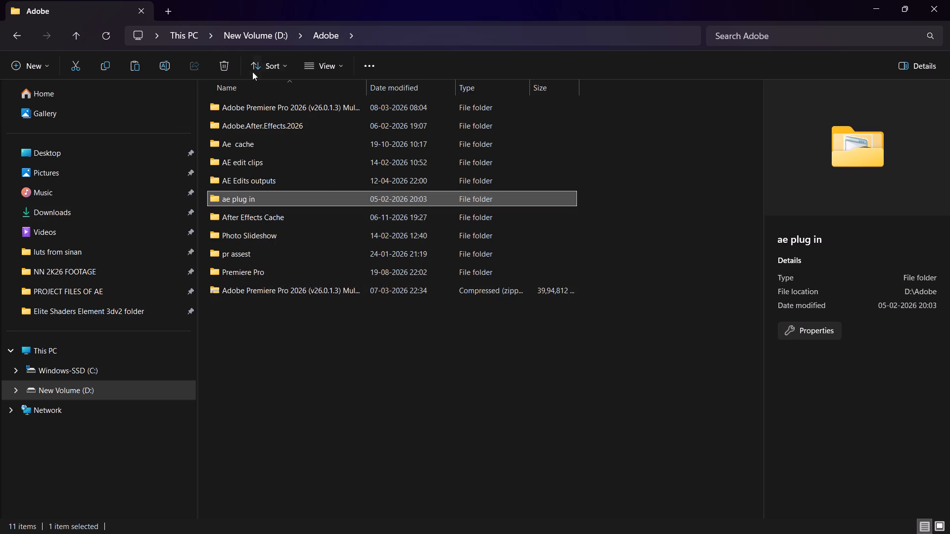
pyautogui.doubleClick(277, 132)
pyautogui.tripleClick(262, 107)
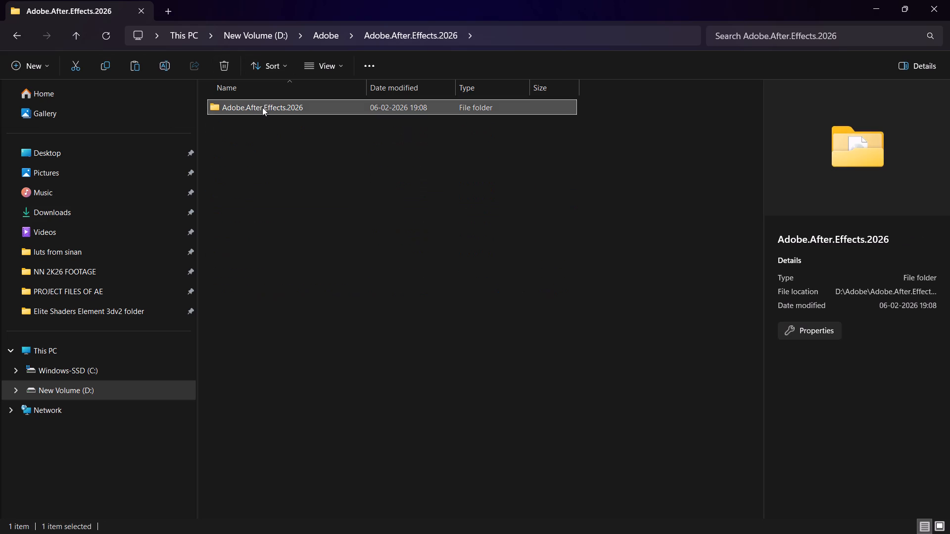
pyautogui.click(271, 227)
pyautogui.doubleClick(73, 30)
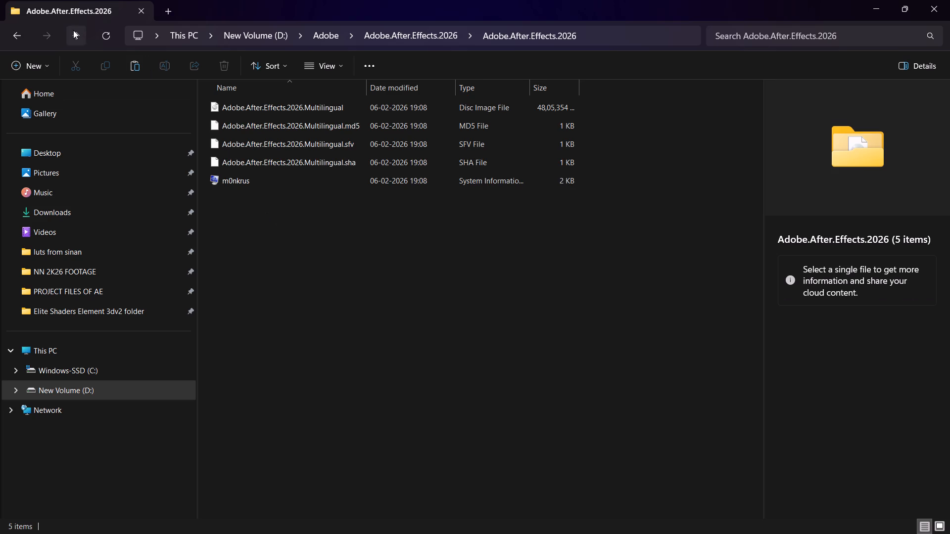
pyautogui.click(75, 36)
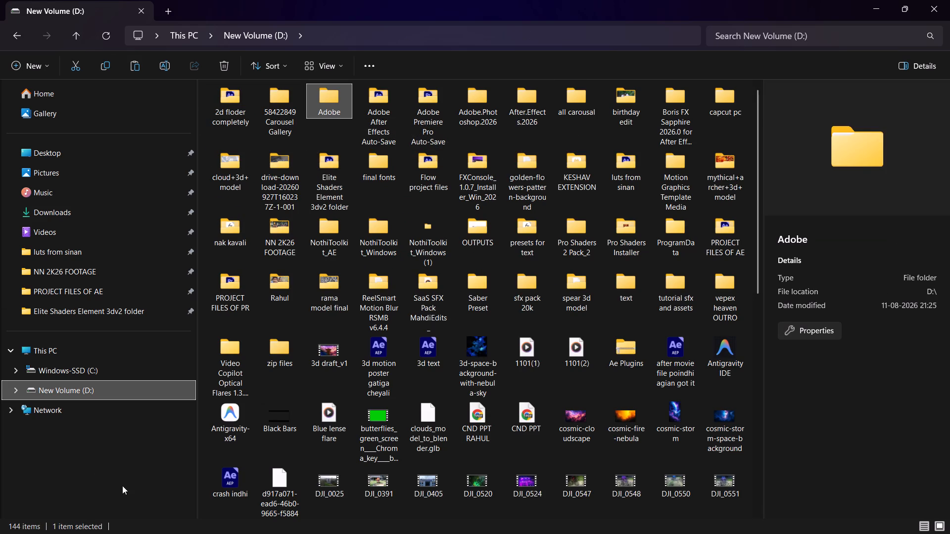
# Search Windows for Adobe After Effects 2026 and open its shortcut's file location.
pyautogui.click(167, 521)
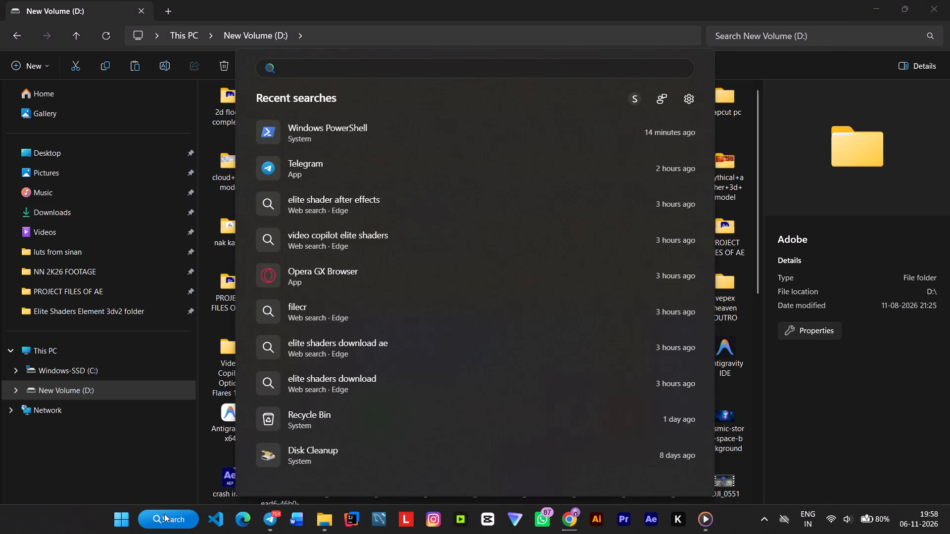
pyautogui.write('ae')
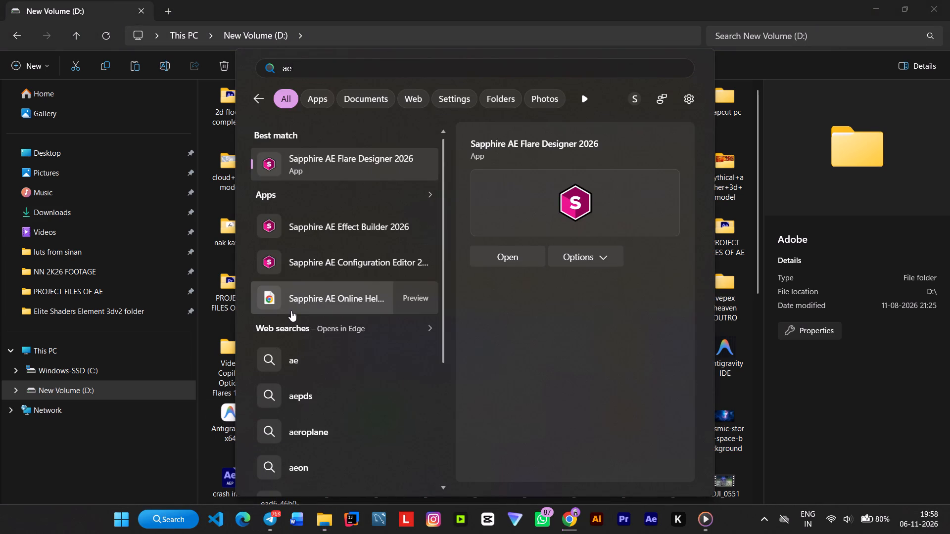
pyautogui.press('BackSpace')
pyautogui.rightClick(309, 168)
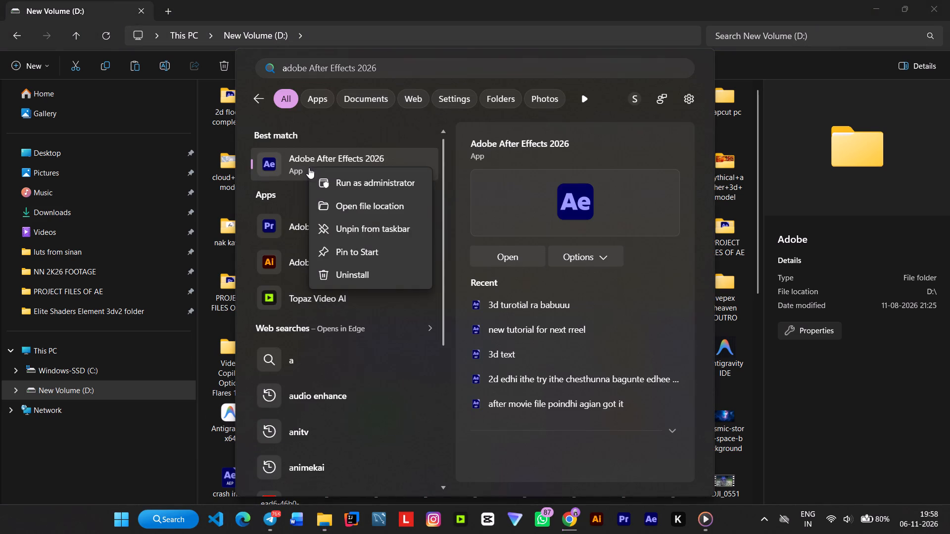
pyautogui.click(352, 209)
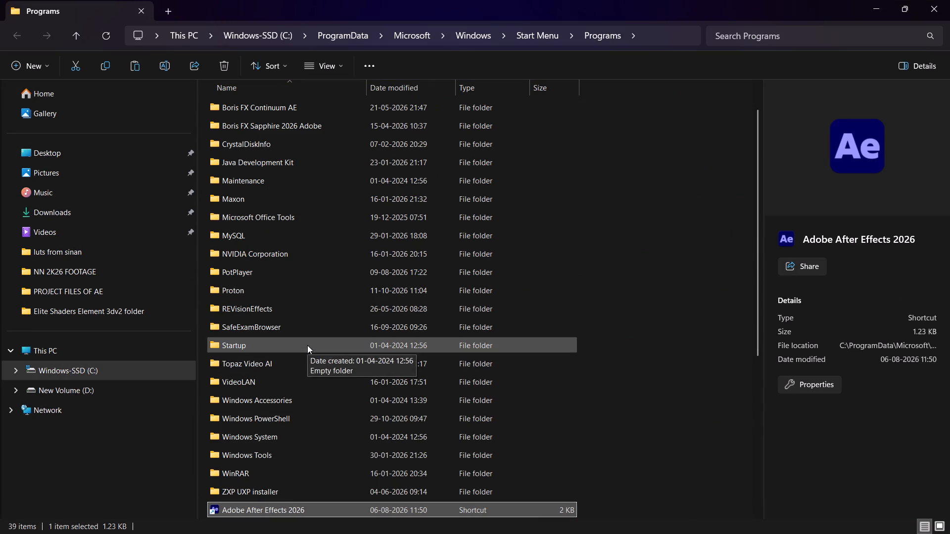
# Go from the Adobe After Effects 2026 shortcut in Programs to its installed location, the Support Files folder.
pyautogui.doubleClick(251, 386)
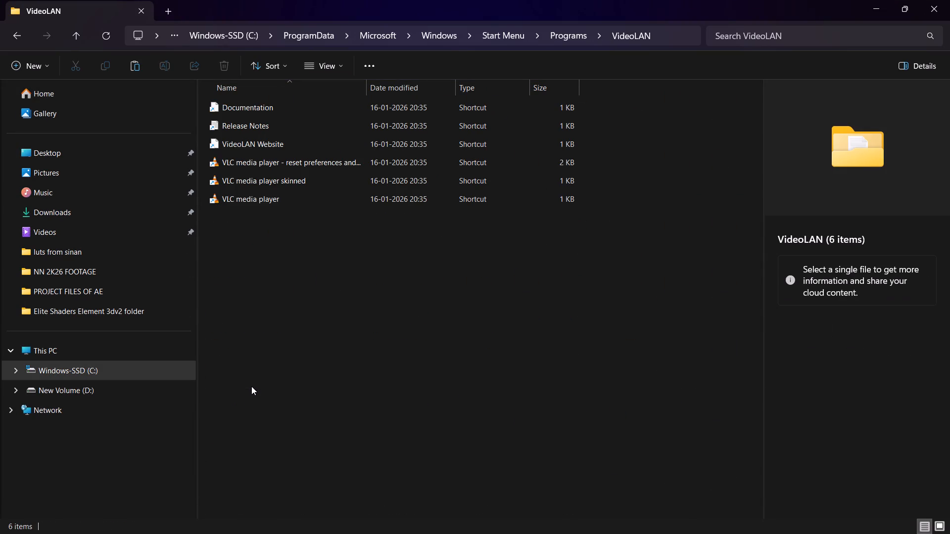
pyautogui.click(69, 30)
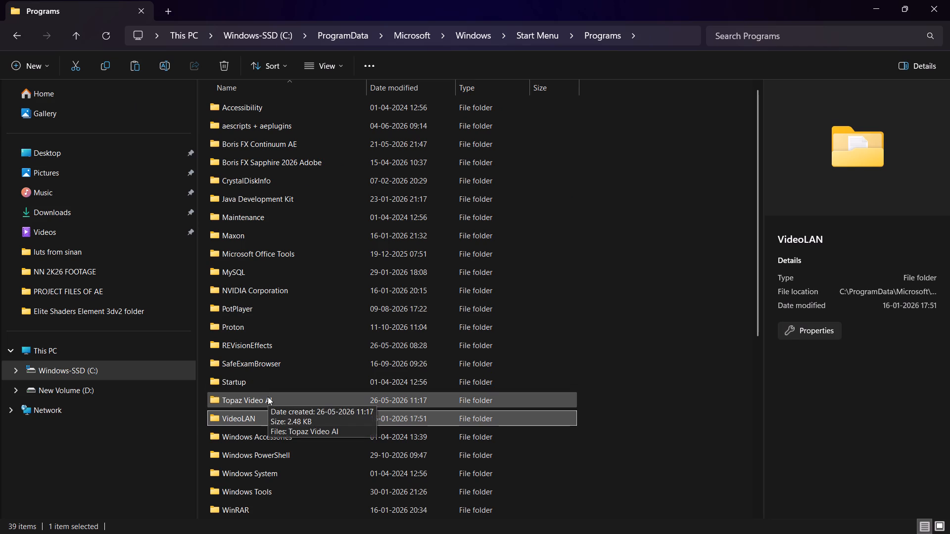
pyautogui.scroll(-1, 291, 335)
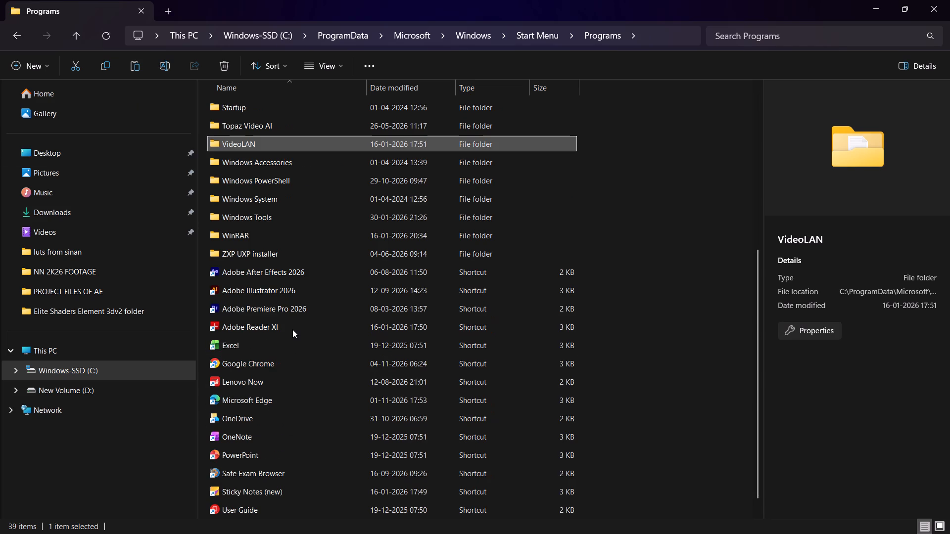
pyautogui.rightClick(266, 268)
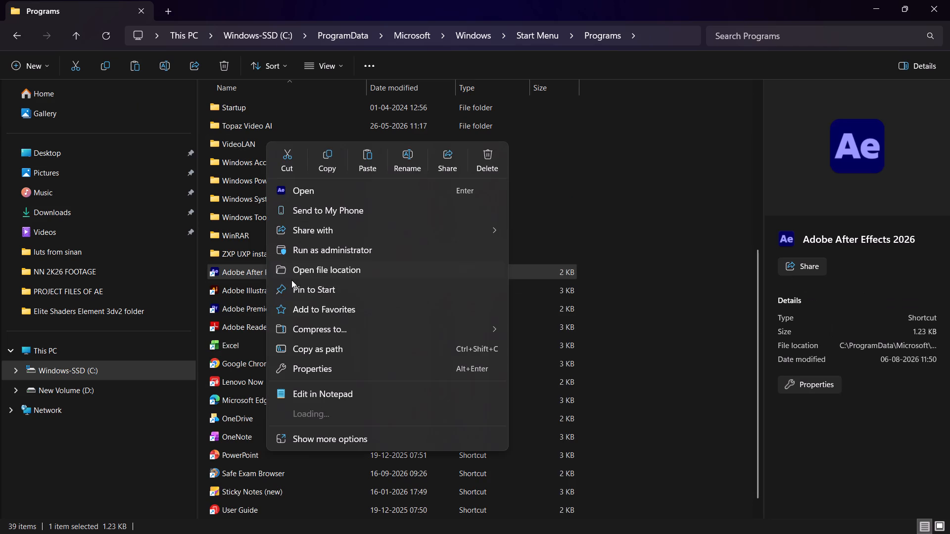
pyautogui.click(321, 270)
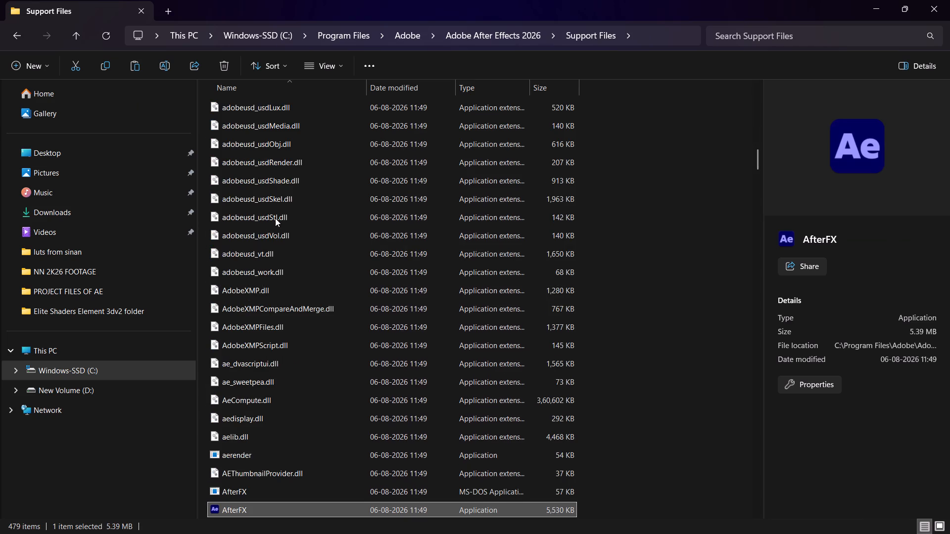
# Check the contents of the "videocopoilet" folder in Support Files and return to Support Files.
pyautogui.scroll(3, 295, 227)
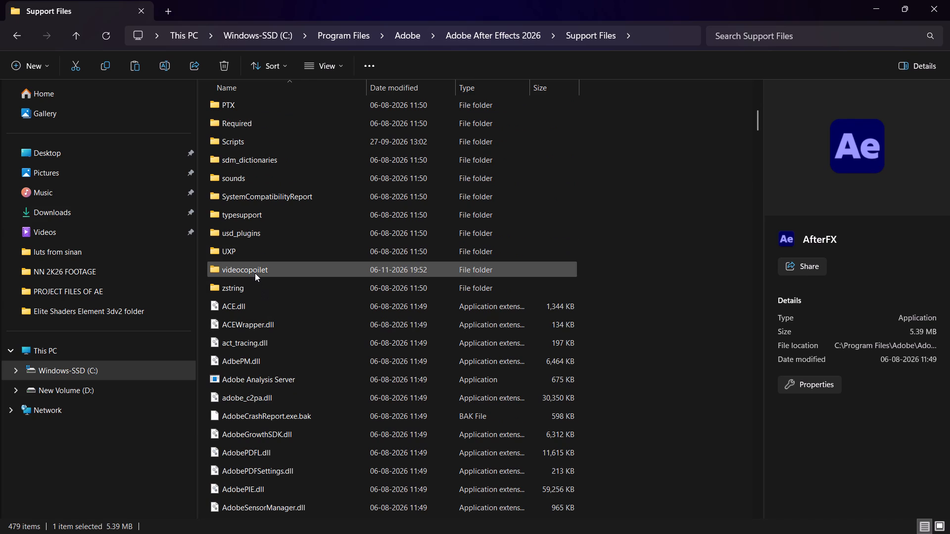
pyautogui.click(254, 270)
pyautogui.doubleClick(254, 269)
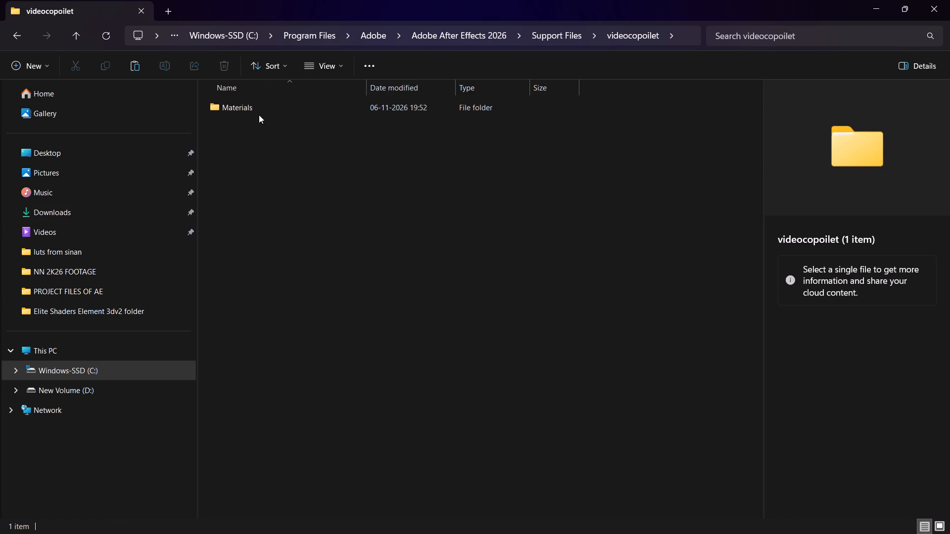
pyautogui.doubleClick(259, 115)
pyautogui.doubleClick(259, 113)
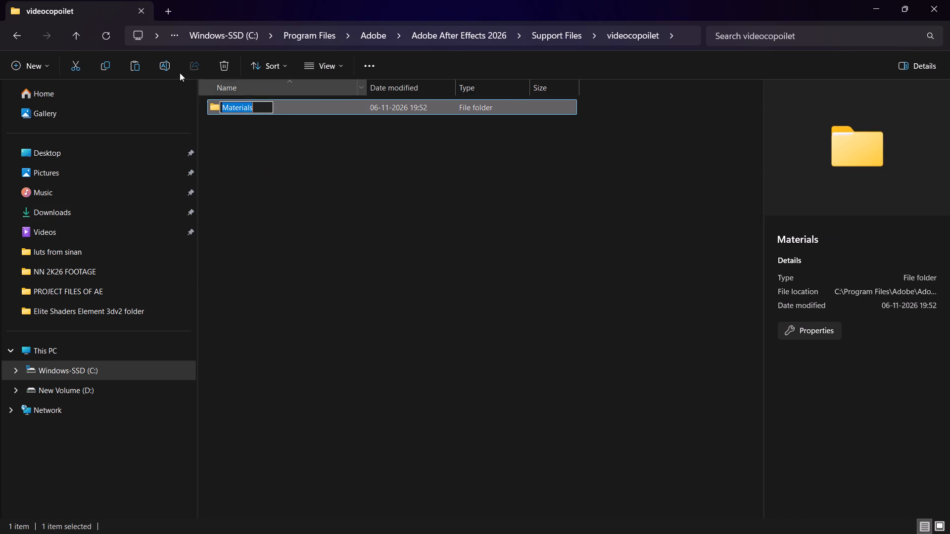
pyautogui.click(76, 41)
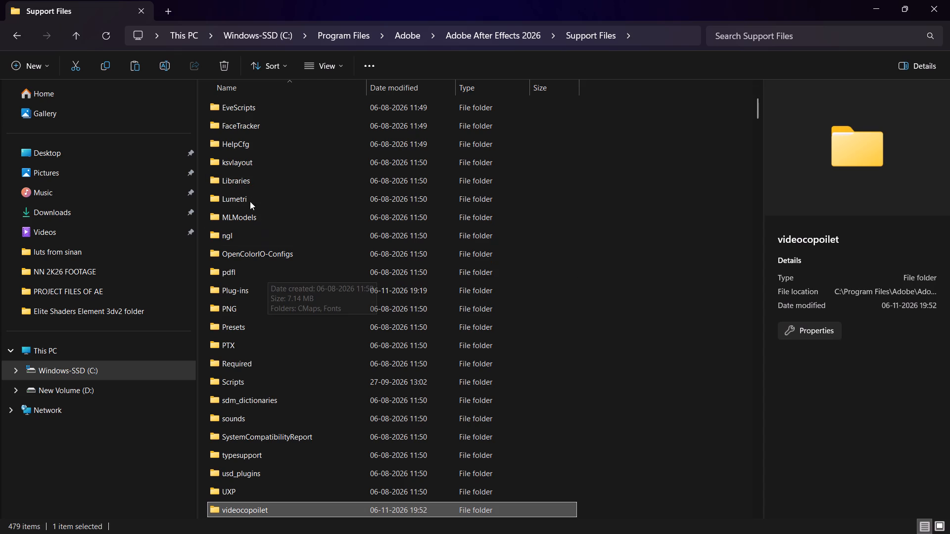
# Look through the Support Files folder list, check the contents of its PNG folder, and return to Support Files.
pyautogui.scroll(2, 286, 241)
pyautogui.scroll(-1, 263, 367)
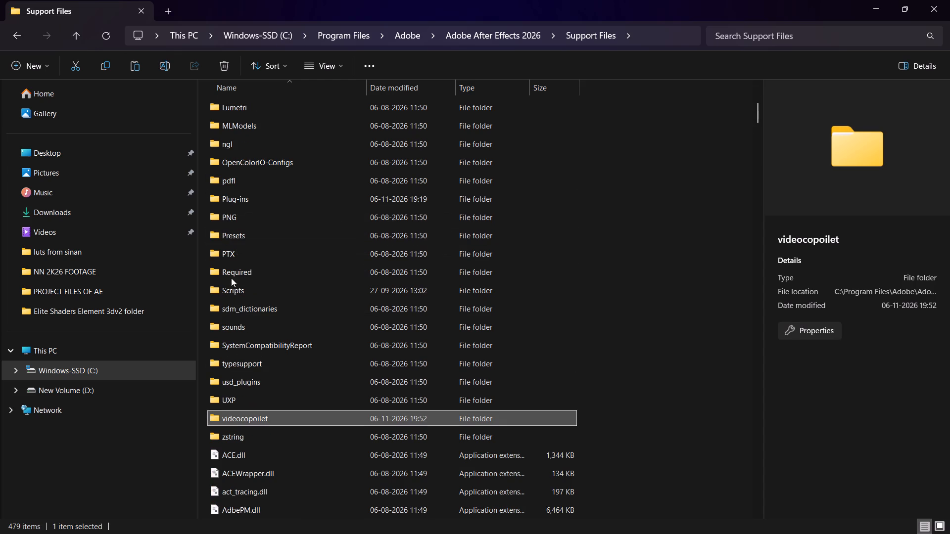
pyautogui.click(235, 238)
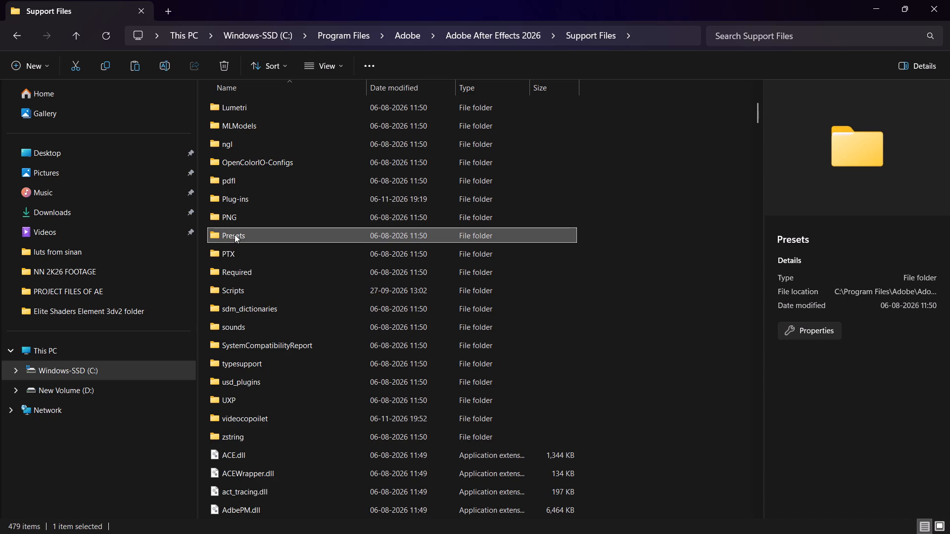
pyautogui.click(235, 234)
pyautogui.doubleClick(241, 213)
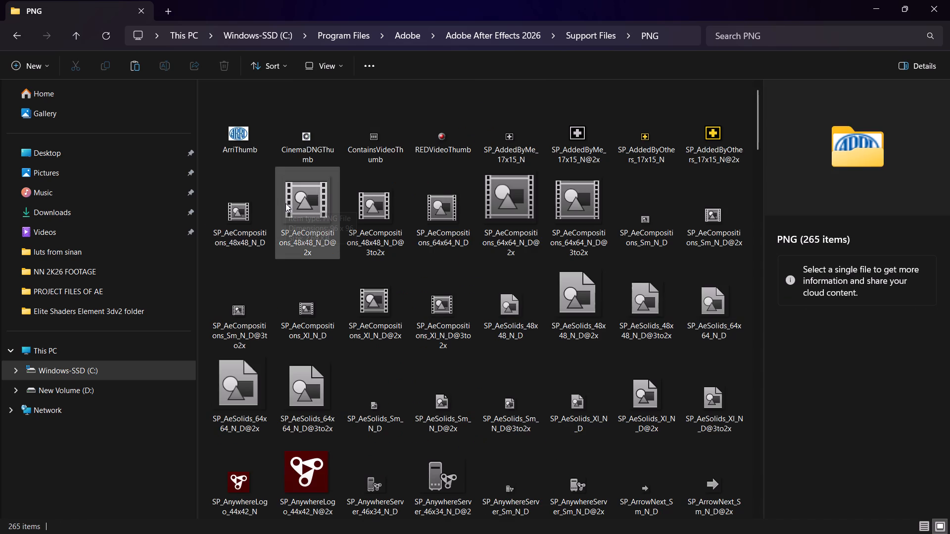
pyautogui.scroll(-4, 285, 203)
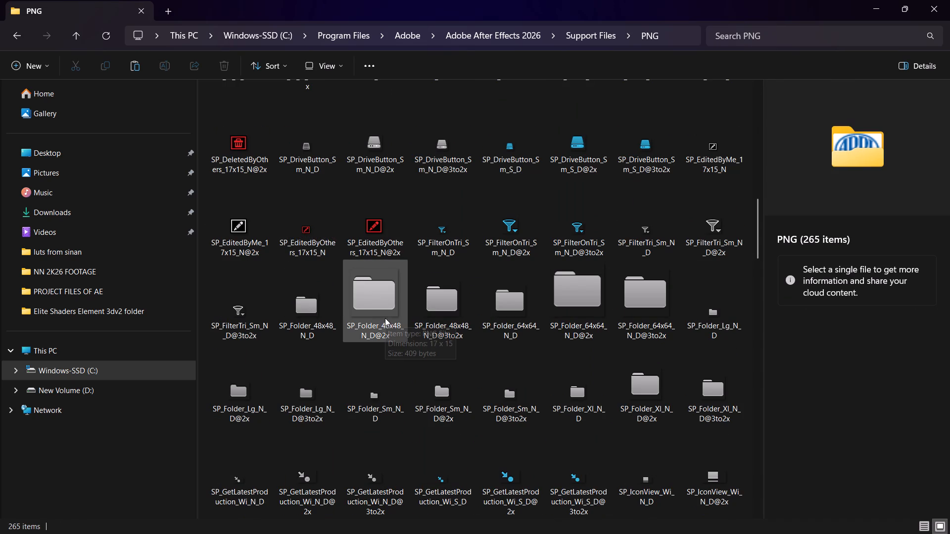
pyautogui.click(66, 38)
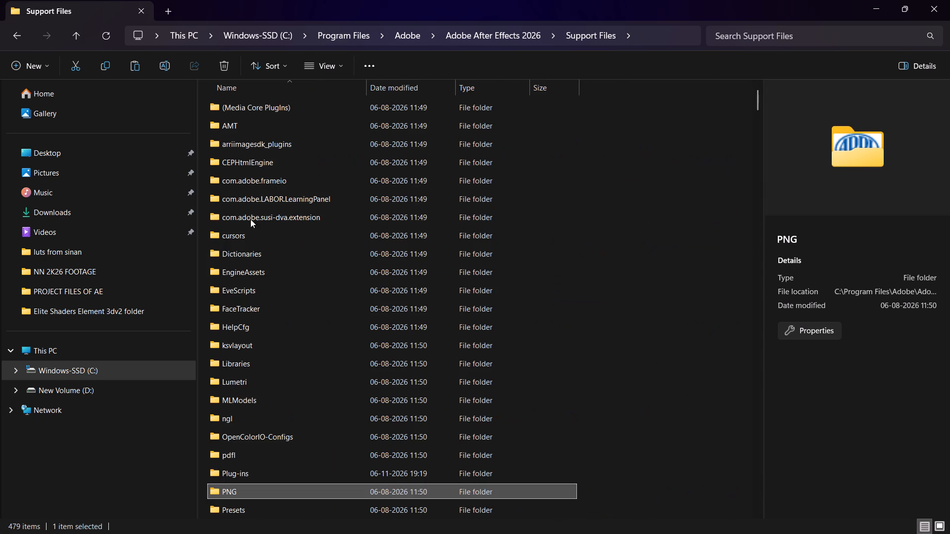
pyautogui.doubleClick(244, 475)
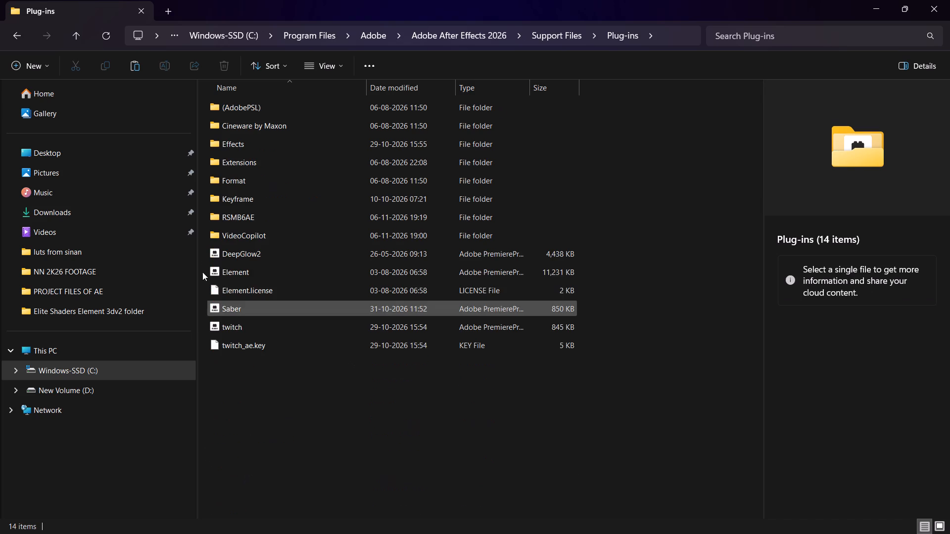
pyautogui.click(243, 271)
pyautogui.rightClick(243, 271)
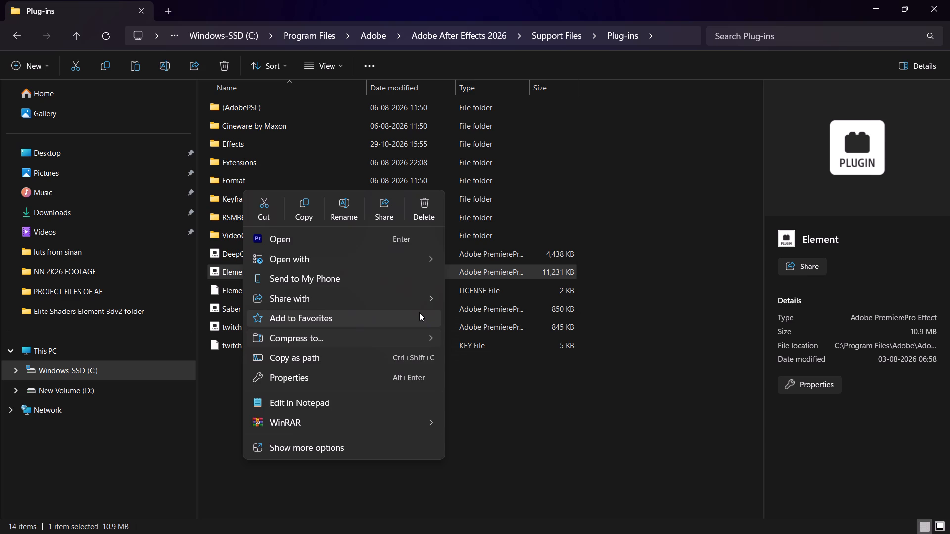
pyautogui.click(405, 439)
pyautogui.click(329, 449)
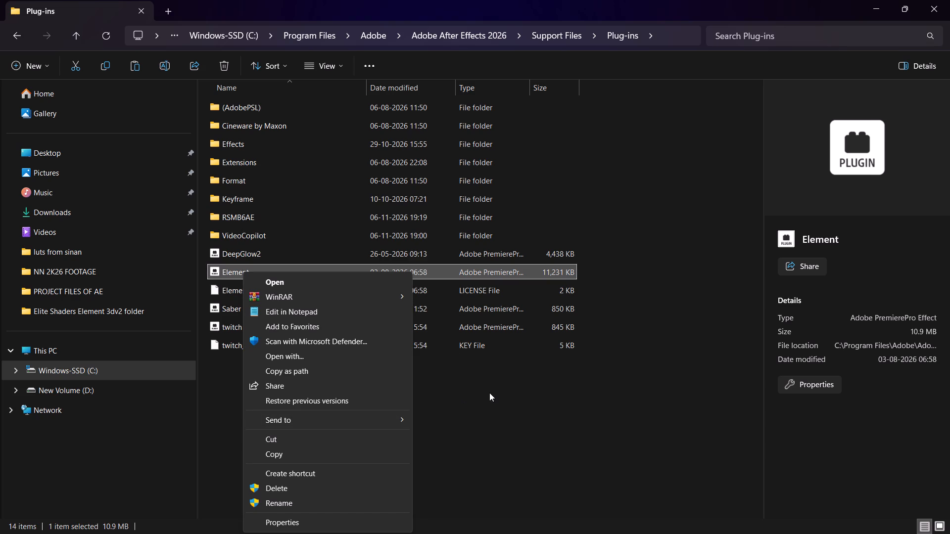
pyautogui.click(309, 519)
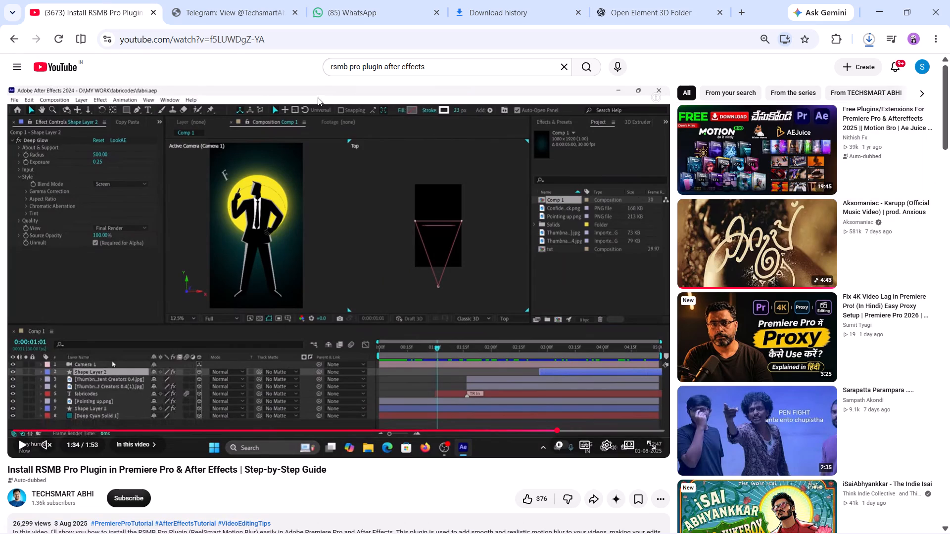
pyautogui.click(23, 31)
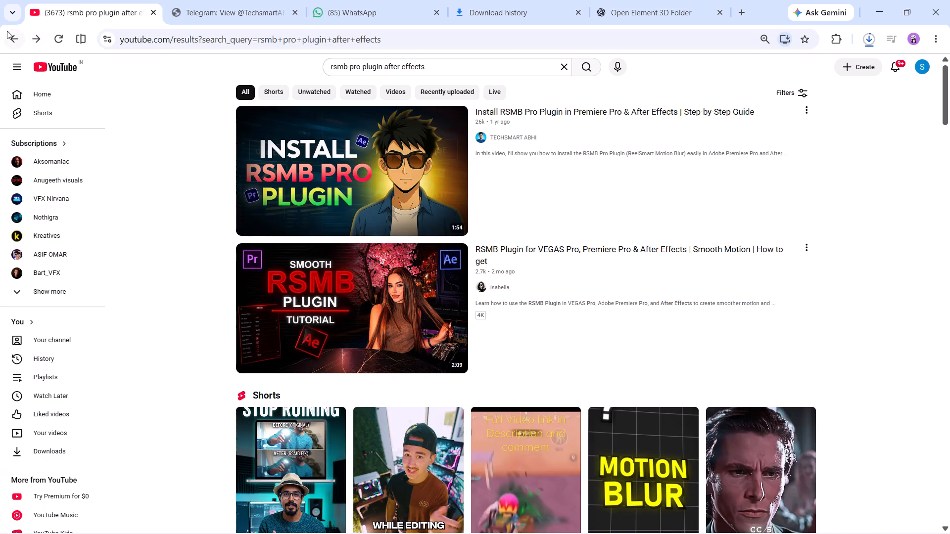
pyautogui.click(7, 31)
pyautogui.click(7, 31)
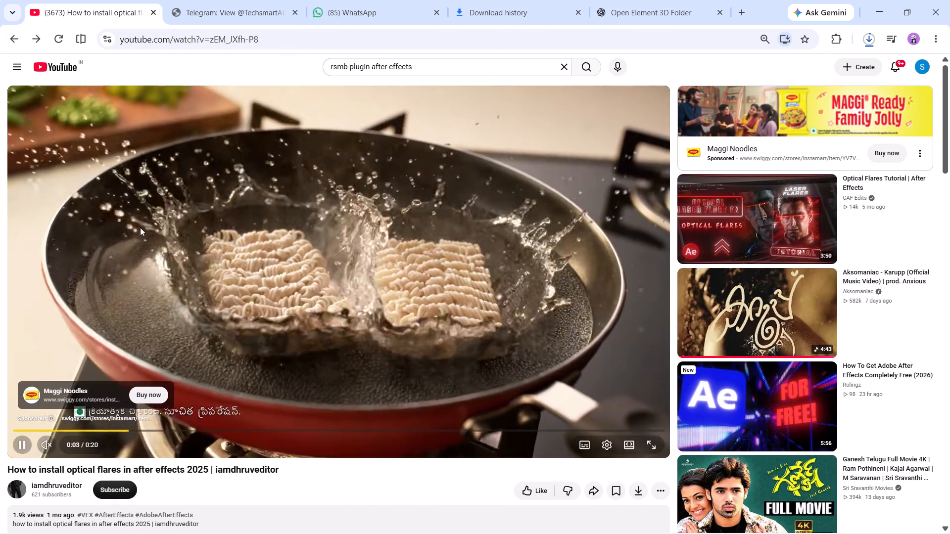
# Look over the optical flares video page, and go back to the "3D Text in After Effects Malayalam" Element 3D tutorial.
pyautogui.scroll(-1, 222, 239)
pyautogui.scroll(1, 222, 239)
pyautogui.scroll(-1, 241, 237)
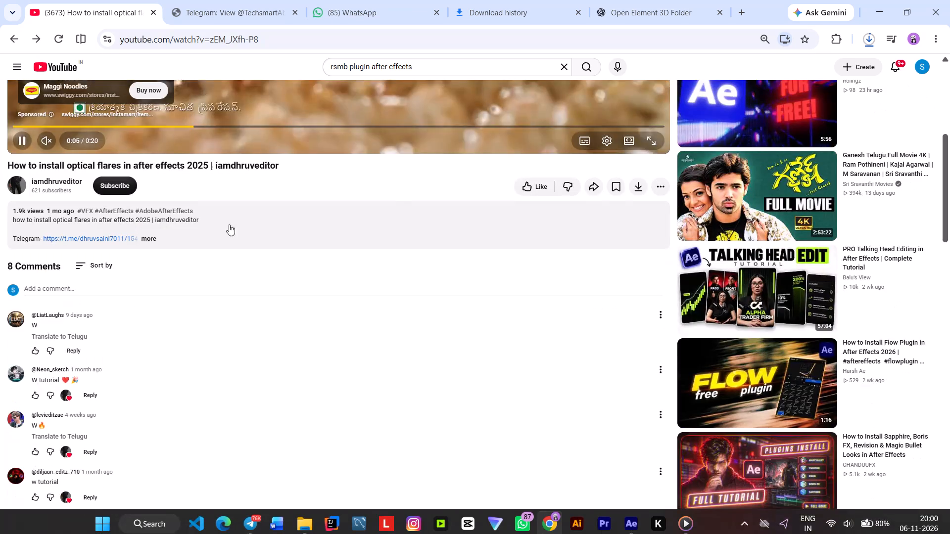
pyautogui.scroll(2, 215, 228)
pyautogui.click(12, 44)
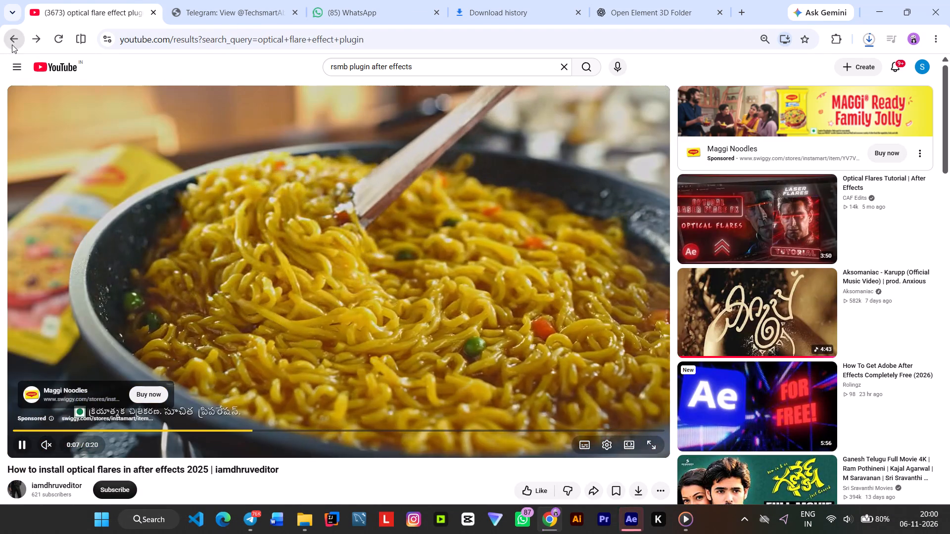
pyautogui.click(12, 44)
pyautogui.click(12, 44)
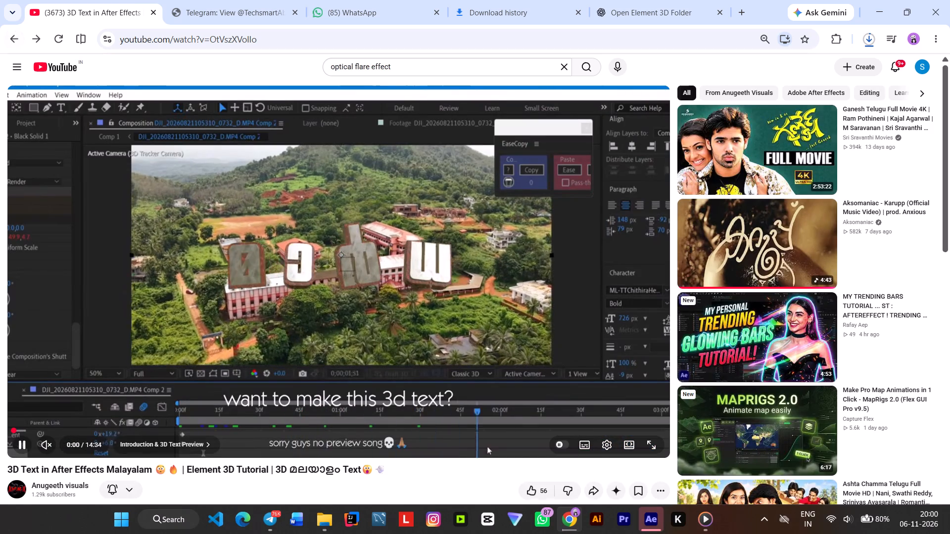
# Search YouTube for "elite shaders".
pyautogui.moveTo(421, 66); pyautogui.dragTo(269, 64)
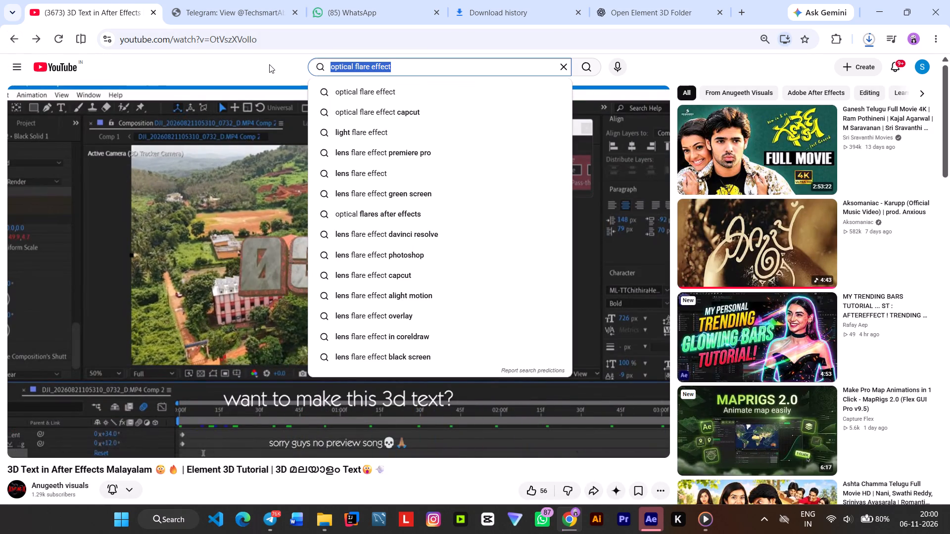
pyautogui.write('elite sha')
pyautogui.write('ders')
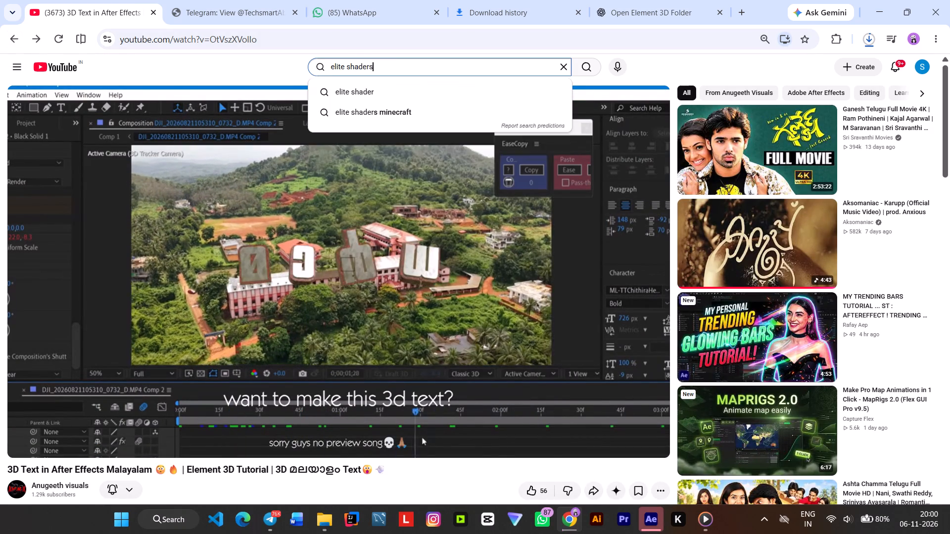
pyautogui.press('space')
pyautogui.press('Return')
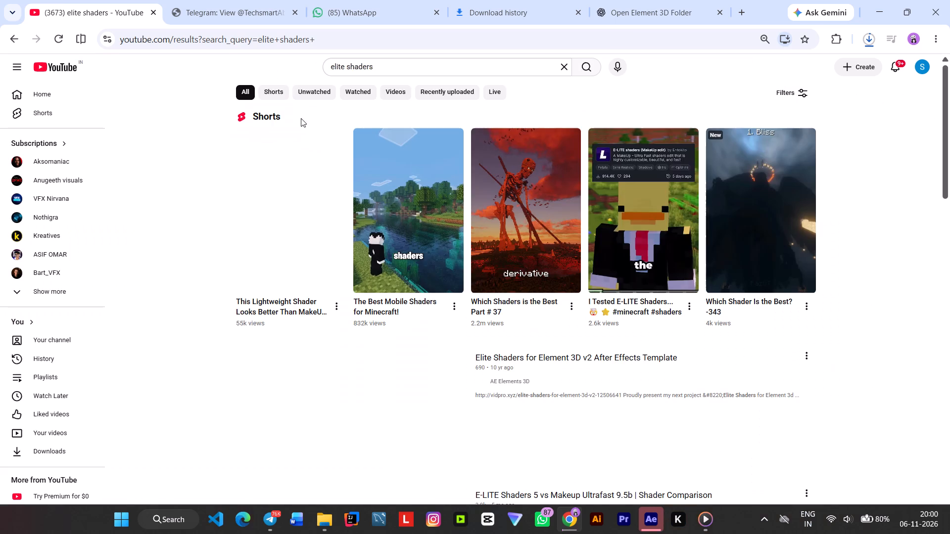
# Open the "Elite Shaders for Element 3D v2 After Effects Template" video, turn on its sound and skip ahead.
pyautogui.scroll(-1, 343, 233)
pyautogui.click(370, 143)
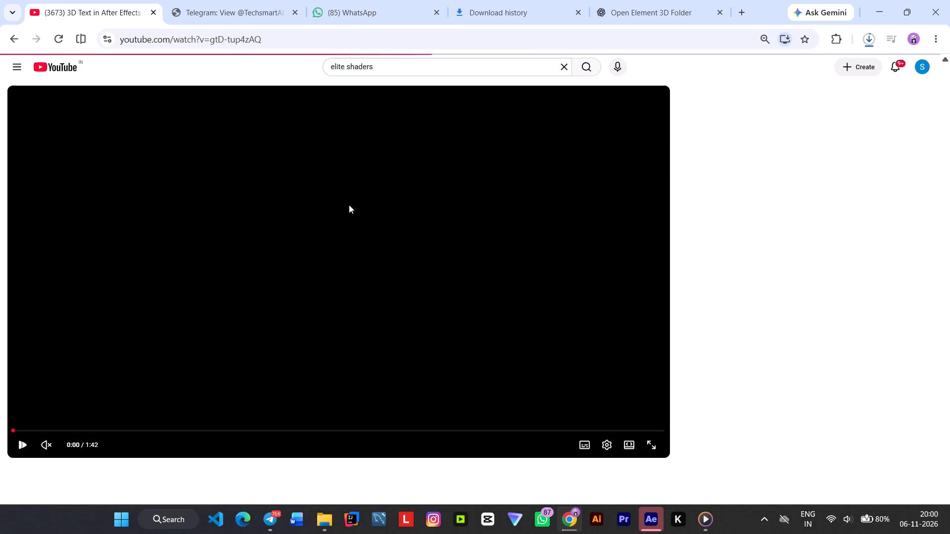
pyautogui.moveTo(56, 444); pyautogui.dragTo(66, 447)
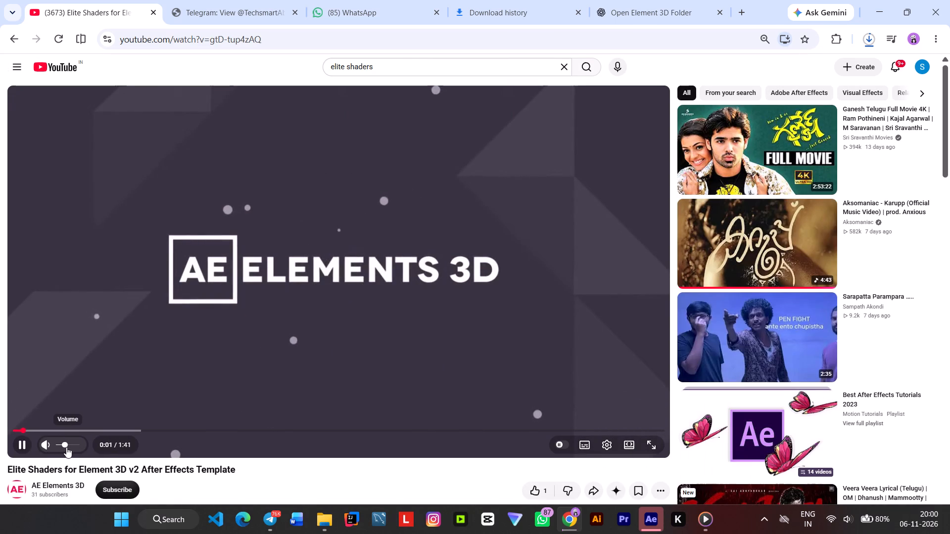
pyautogui.moveTo(66, 447); pyautogui.dragTo(67, 447)
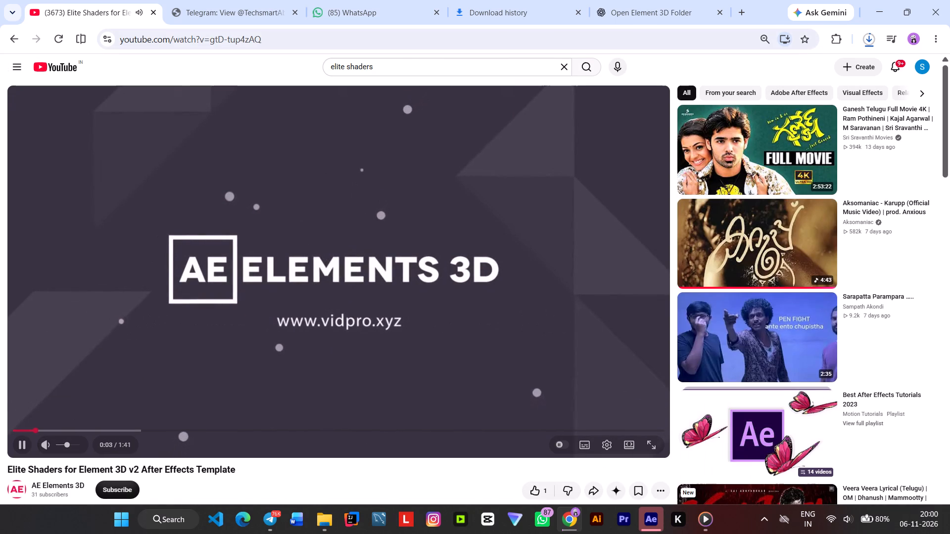
pyautogui.click(93, 429)
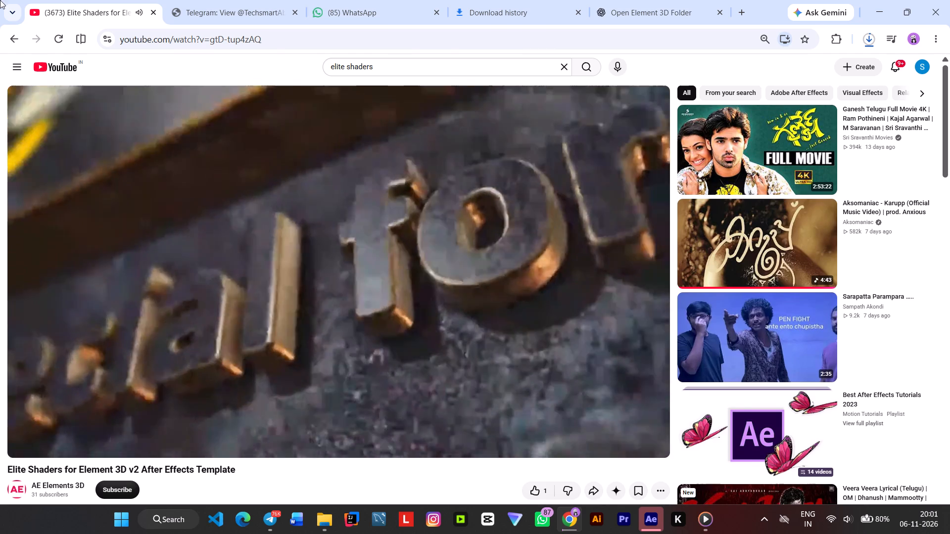
# Return to the "elite shaders" results and look through them for an Element 3D shader installation tutorial.
pyautogui.click(19, 39)
pyautogui.scroll(-2, 433, 272)
pyautogui.scroll(1, 433, 285)
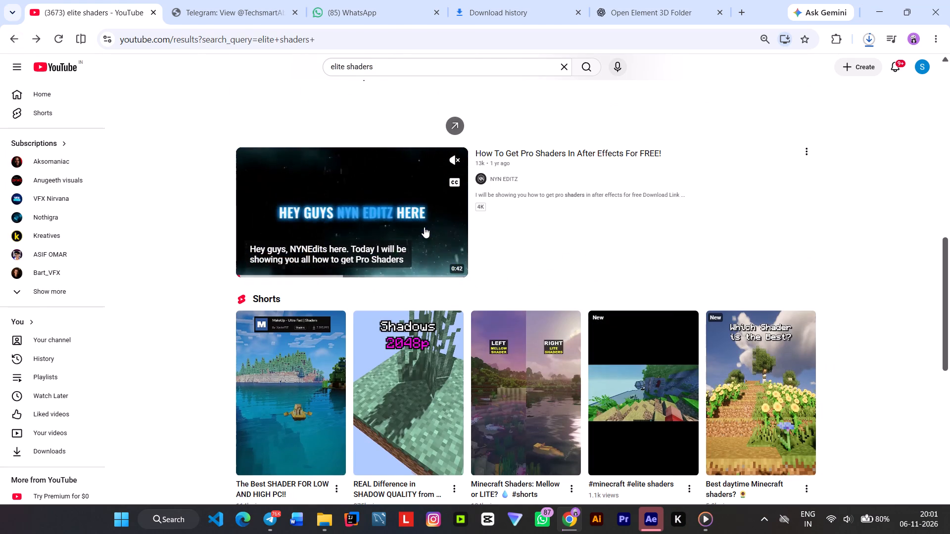
pyautogui.click(452, 162)
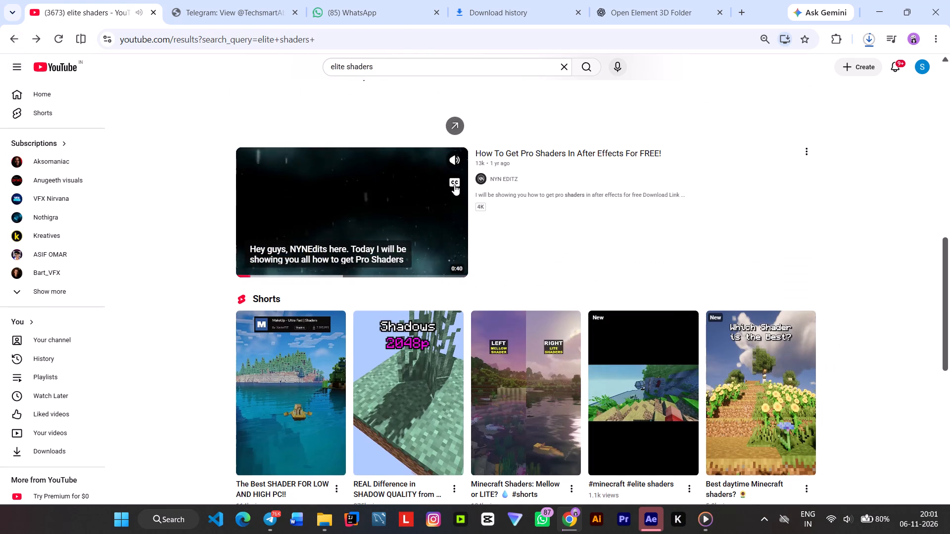
pyautogui.click(454, 184)
pyautogui.scroll(-2, 341, 359)
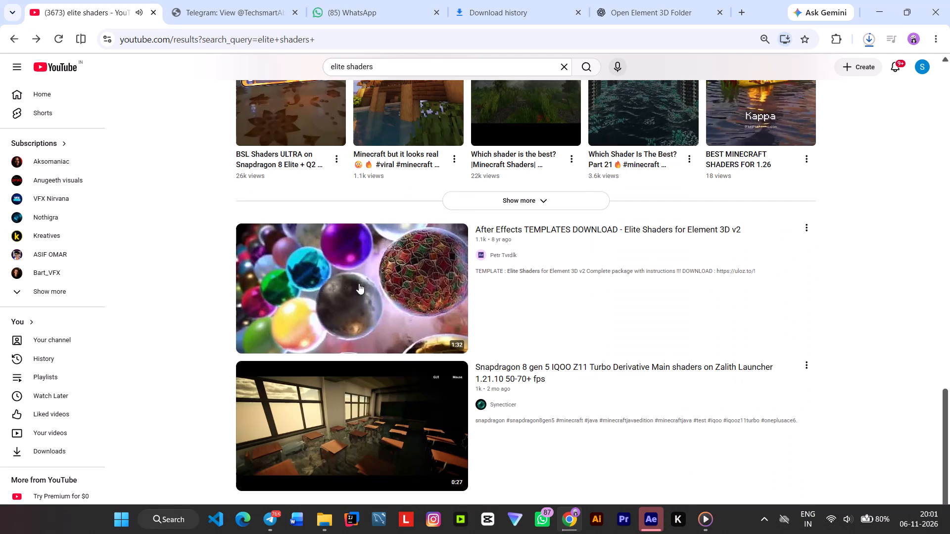
pyautogui.scroll(-2, 359, 282)
pyautogui.scroll(-3, 372, 322)
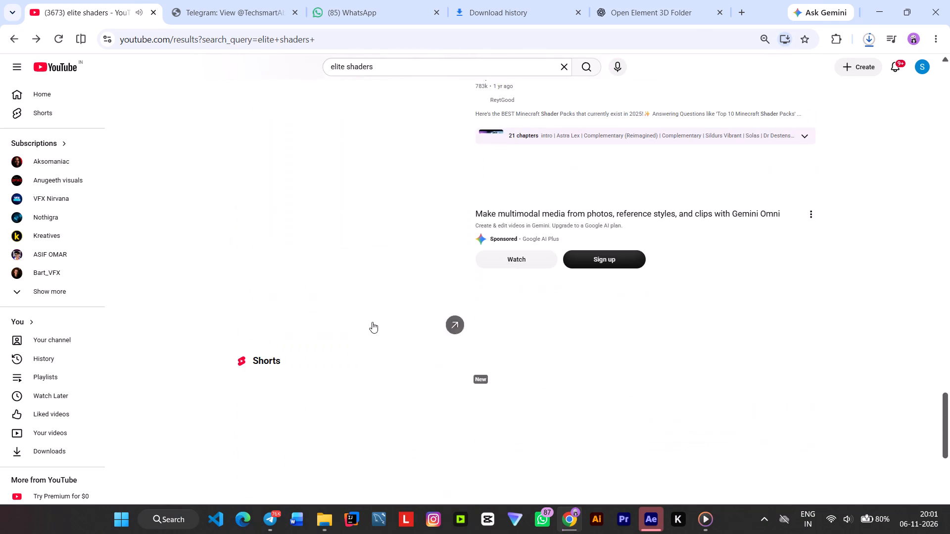
pyautogui.scroll(-1, 372, 322)
pyautogui.scroll(9, 372, 322)
pyautogui.scroll(2, 382, 201)
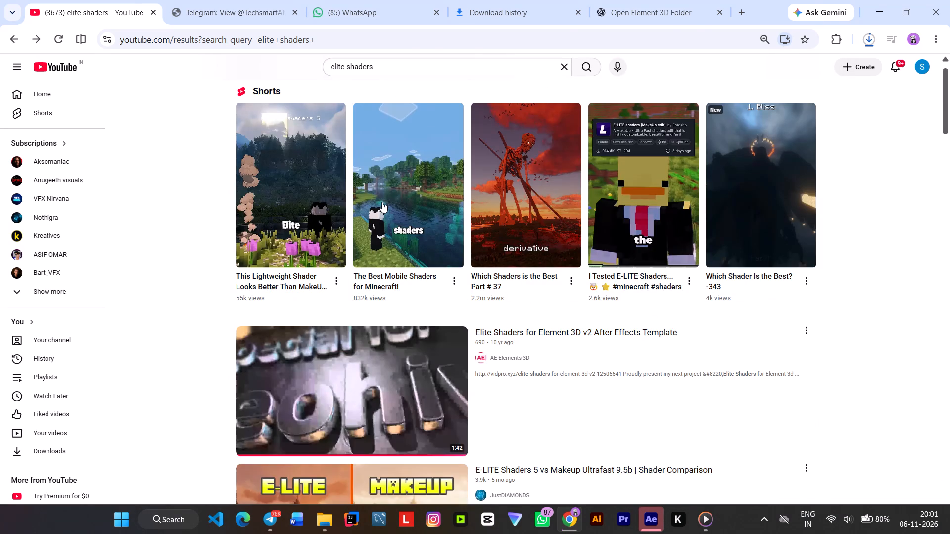
pyautogui.scroll(2, 382, 202)
# Refine the YouTube search to "elite shaders after effects".
pyautogui.click(404, 66)
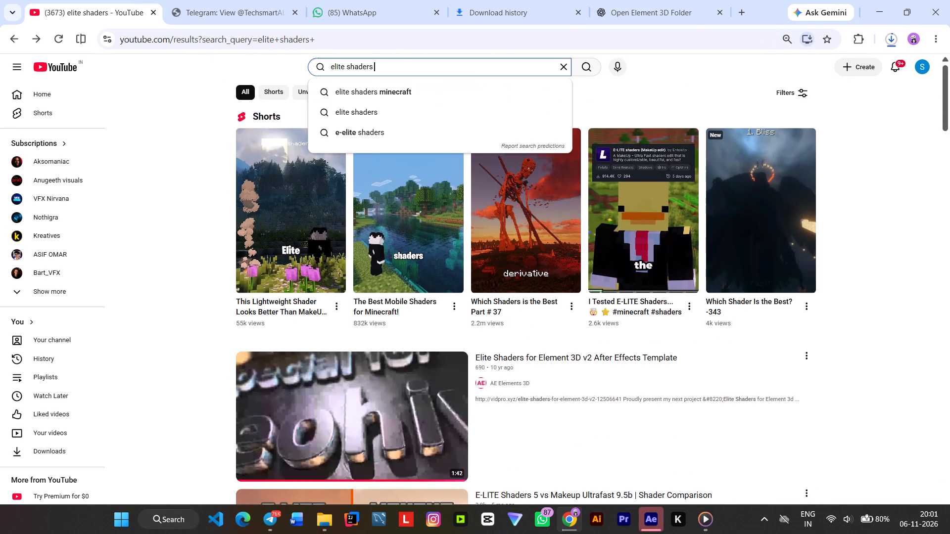
pyautogui.write('after effects')
pyautogui.press('Return')
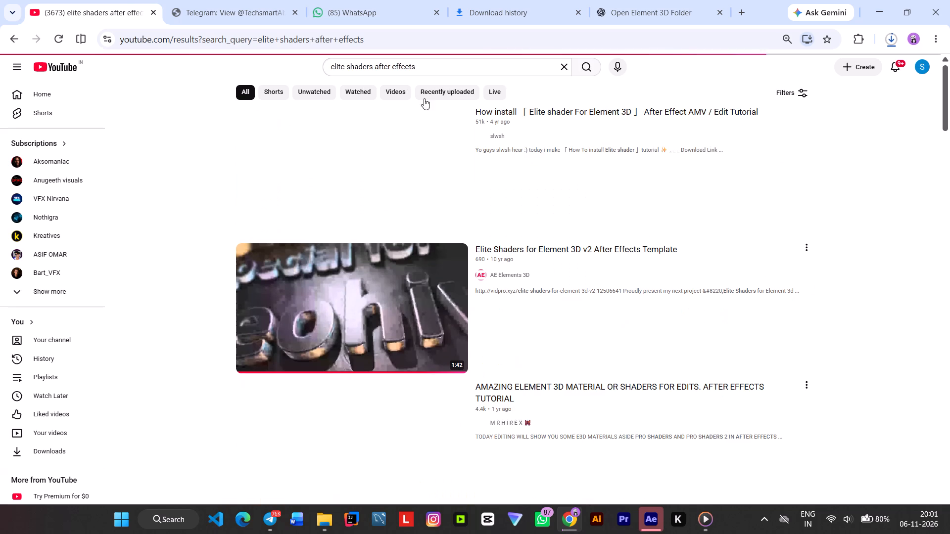
pyautogui.click(443, 151)
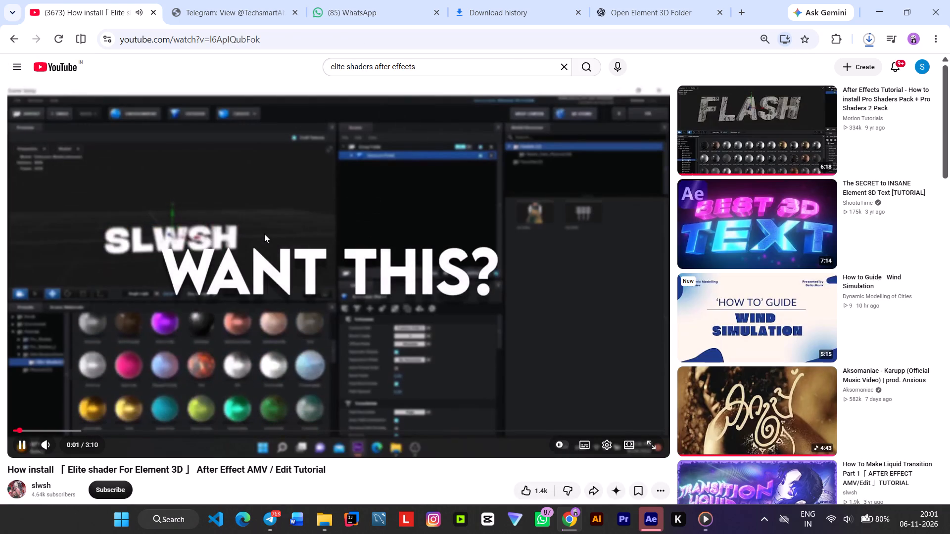
pyautogui.press('Right')
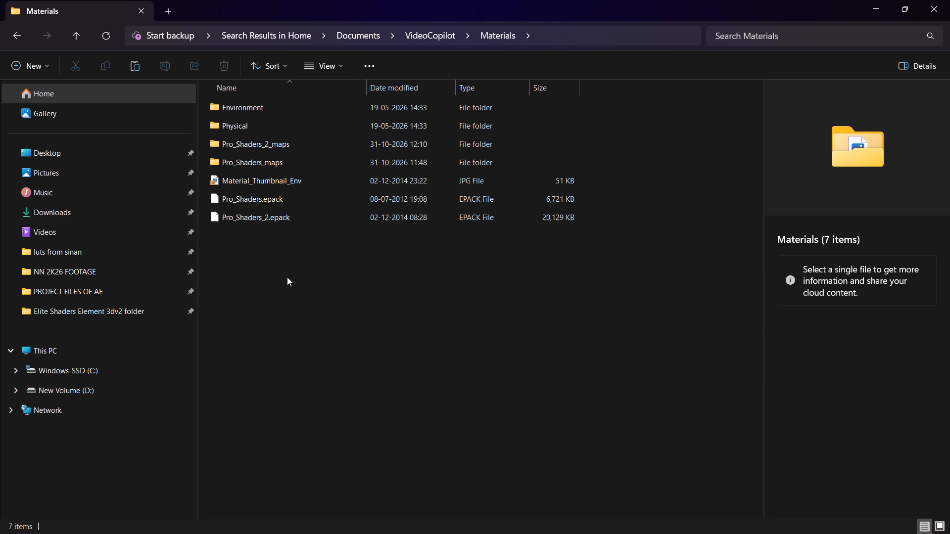
pyautogui.click(287, 277)
pyautogui.click(287, 274)
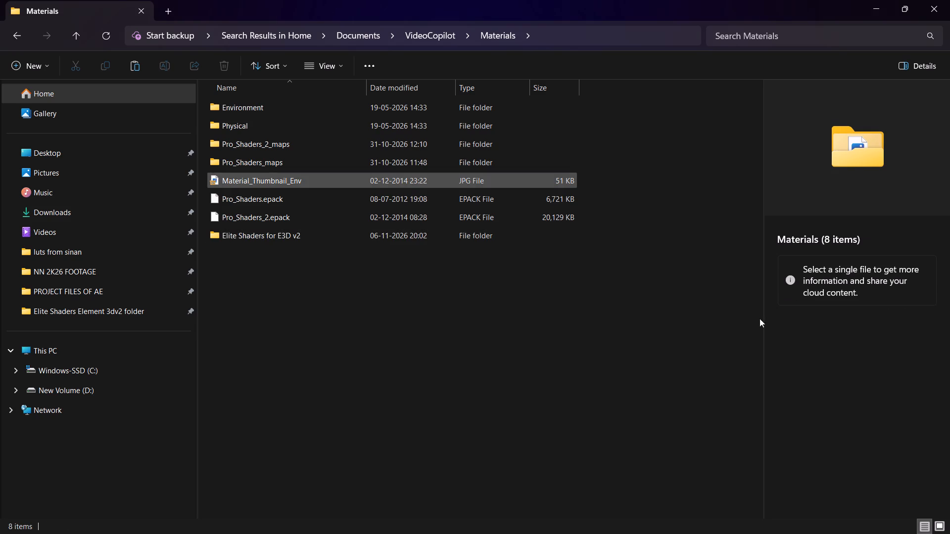
# Switch to After Effects, select the Solid layer in the aftermovie new composition, and open Scene Setup from its Element effect.
pyautogui.click(649, 516)
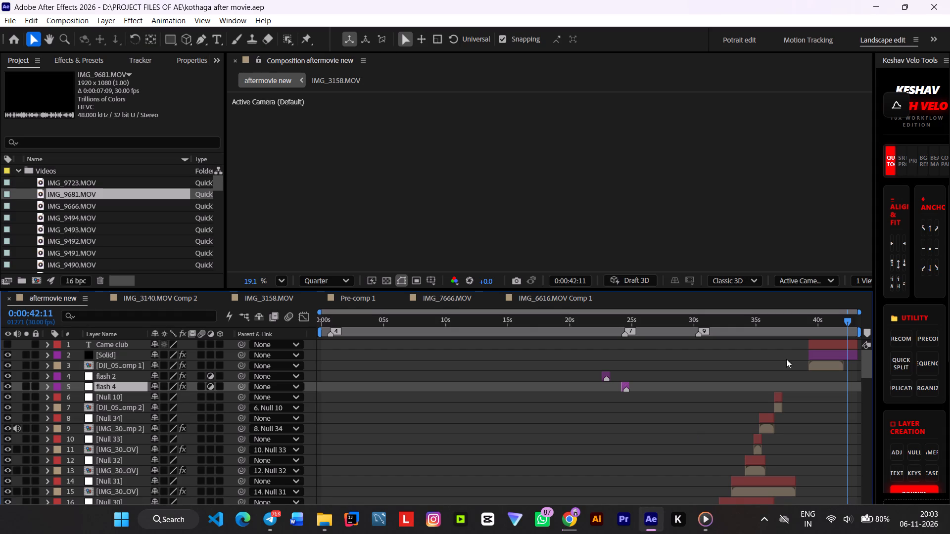
pyautogui.click(835, 354)
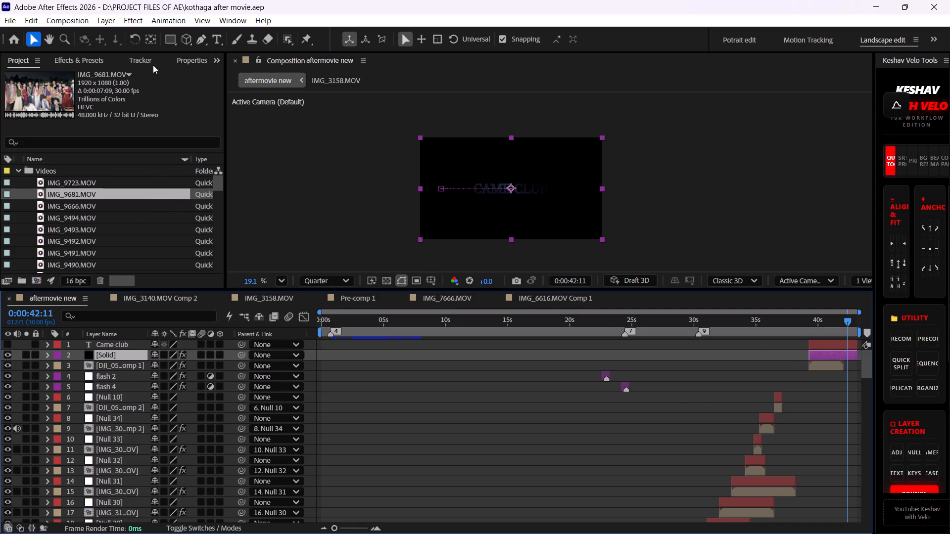
pyautogui.click(220, 57)
pyautogui.click(250, 140)
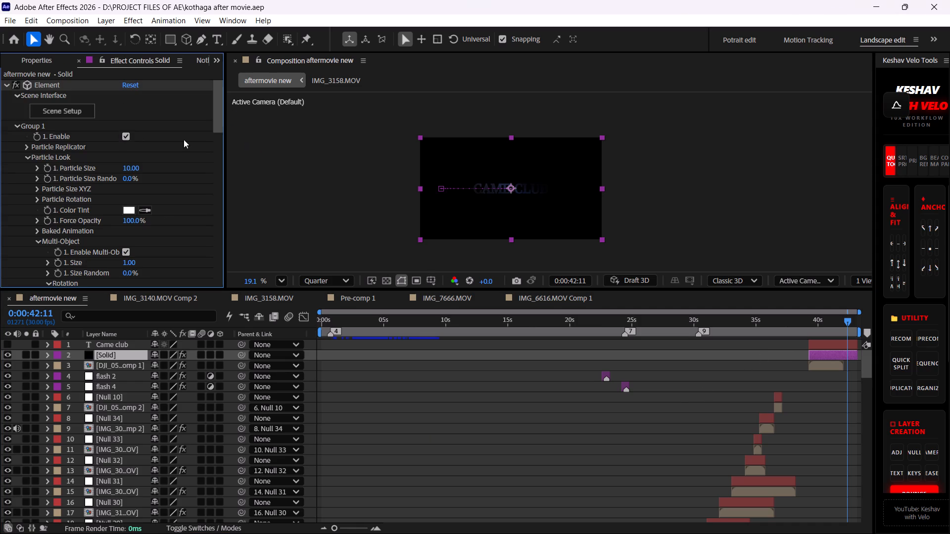
pyautogui.click(81, 111)
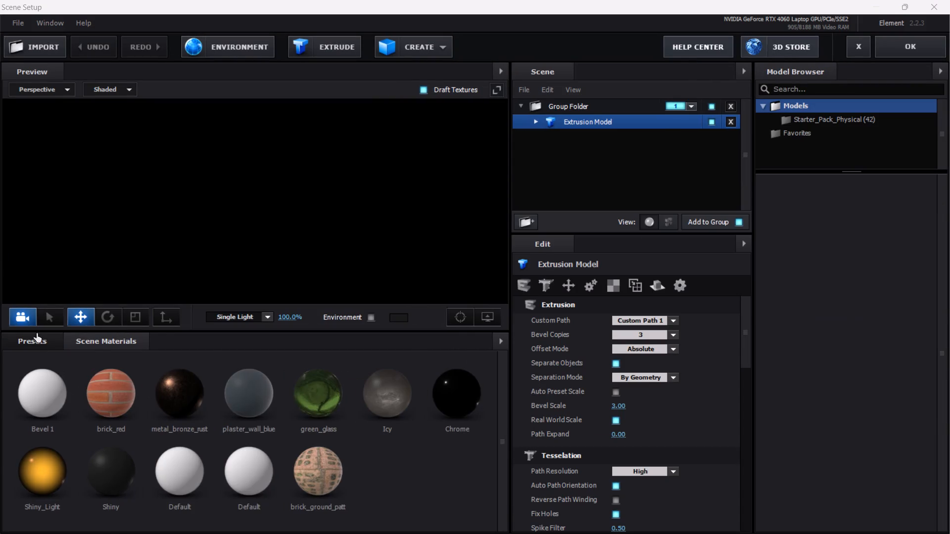
# Open the Elite Shaders folder among the material presets and look through its shaders.
pyautogui.click(37, 333)
pyautogui.click(53, 426)
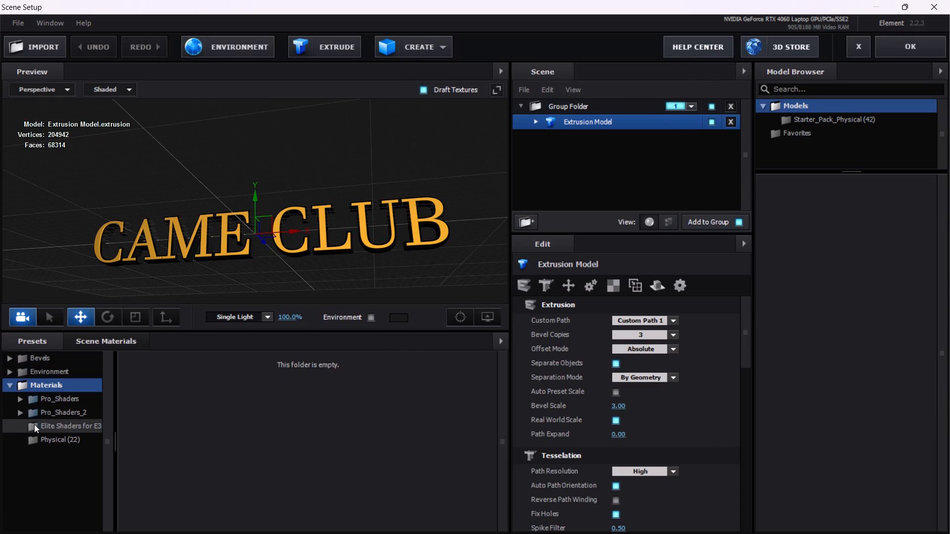
pyautogui.scroll(-2, 244, 417)
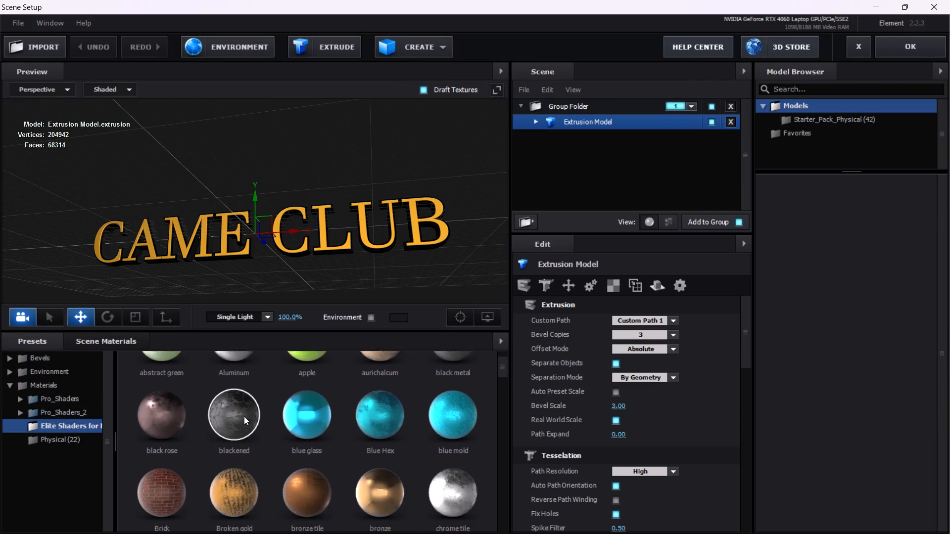
pyautogui.scroll(-8, 244, 414)
pyautogui.scroll(7, 244, 414)
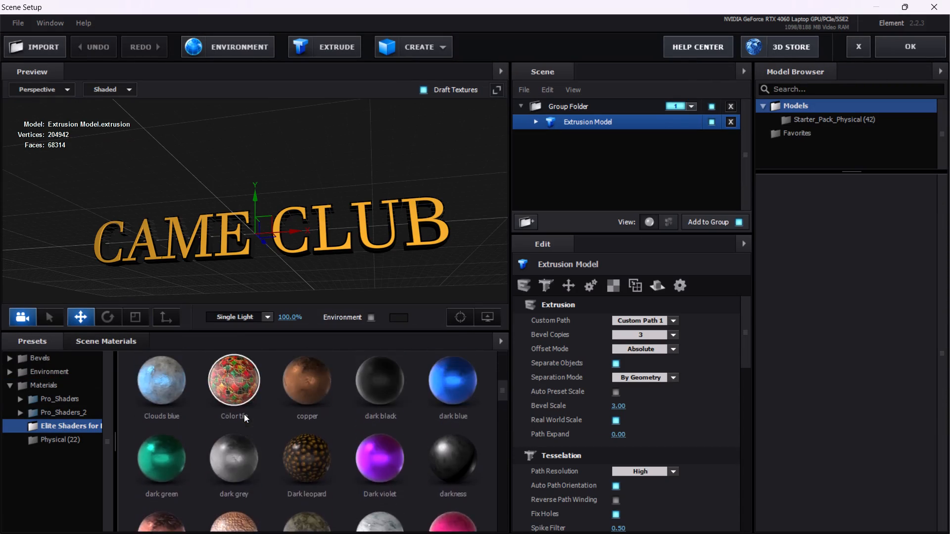
pyautogui.scroll(8, 244, 414)
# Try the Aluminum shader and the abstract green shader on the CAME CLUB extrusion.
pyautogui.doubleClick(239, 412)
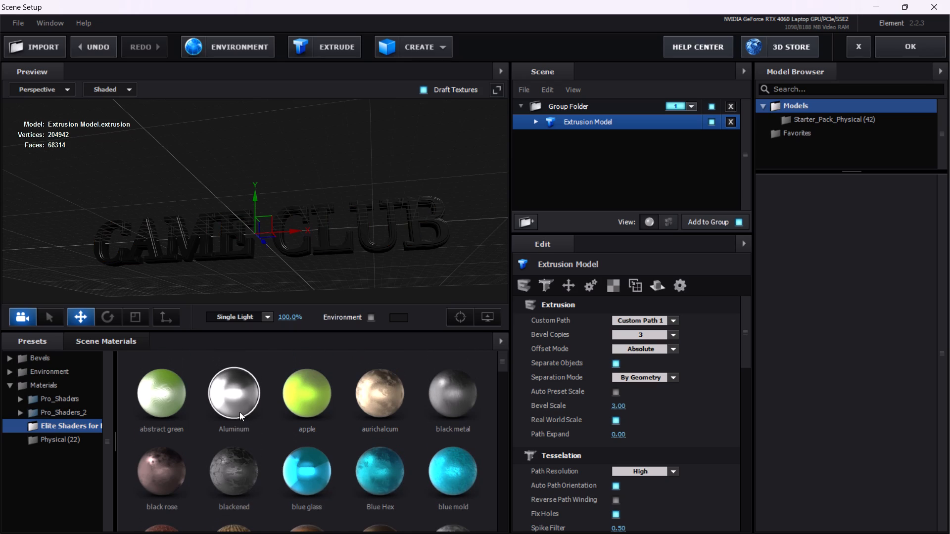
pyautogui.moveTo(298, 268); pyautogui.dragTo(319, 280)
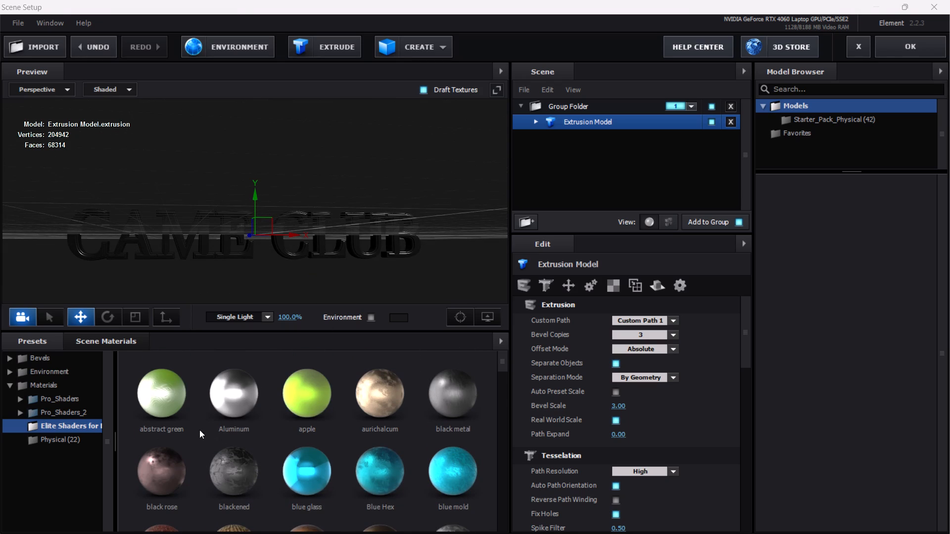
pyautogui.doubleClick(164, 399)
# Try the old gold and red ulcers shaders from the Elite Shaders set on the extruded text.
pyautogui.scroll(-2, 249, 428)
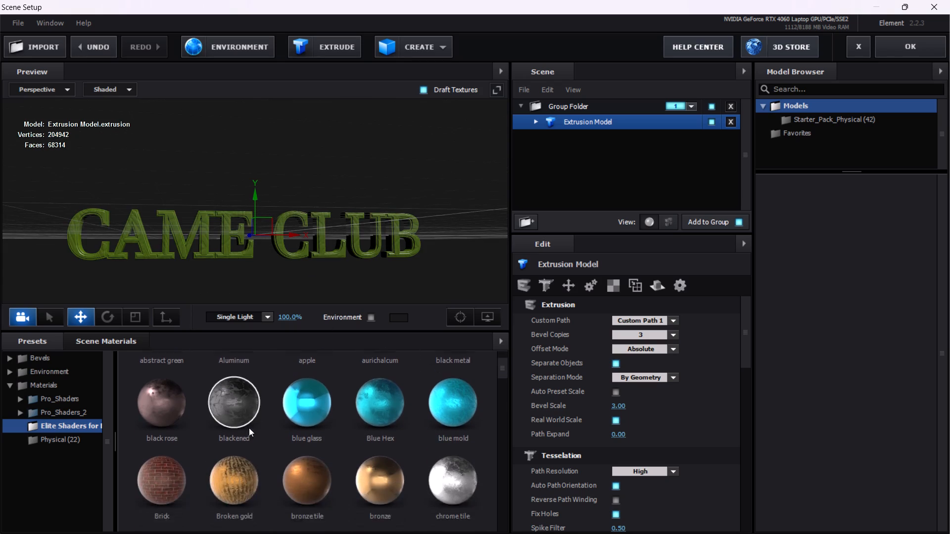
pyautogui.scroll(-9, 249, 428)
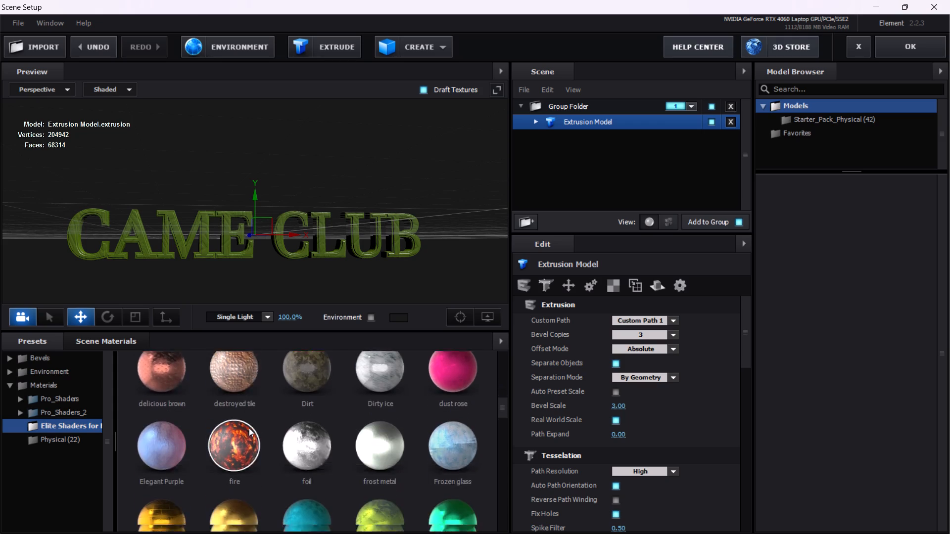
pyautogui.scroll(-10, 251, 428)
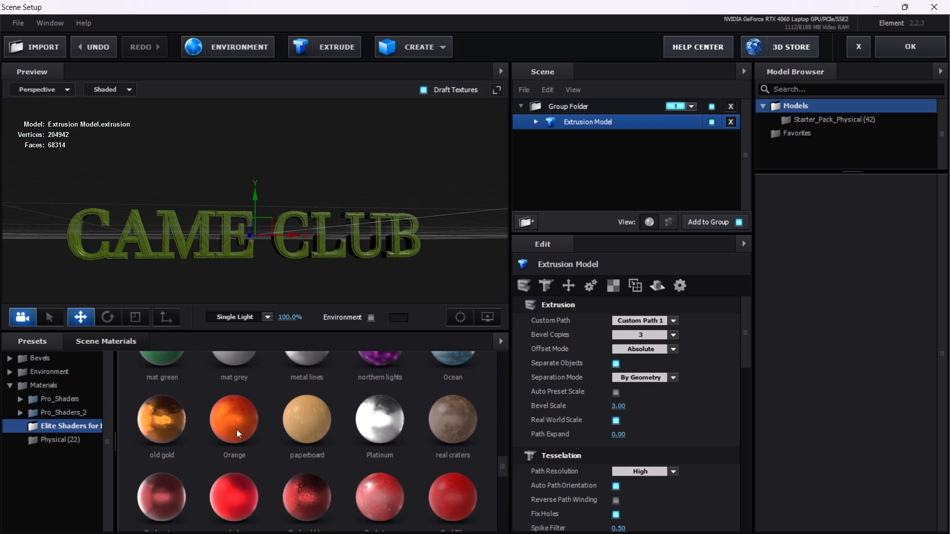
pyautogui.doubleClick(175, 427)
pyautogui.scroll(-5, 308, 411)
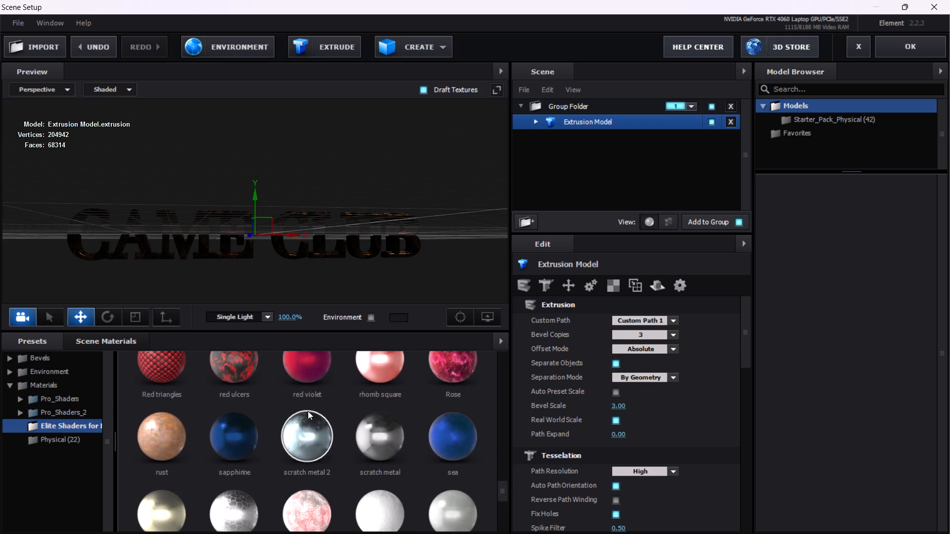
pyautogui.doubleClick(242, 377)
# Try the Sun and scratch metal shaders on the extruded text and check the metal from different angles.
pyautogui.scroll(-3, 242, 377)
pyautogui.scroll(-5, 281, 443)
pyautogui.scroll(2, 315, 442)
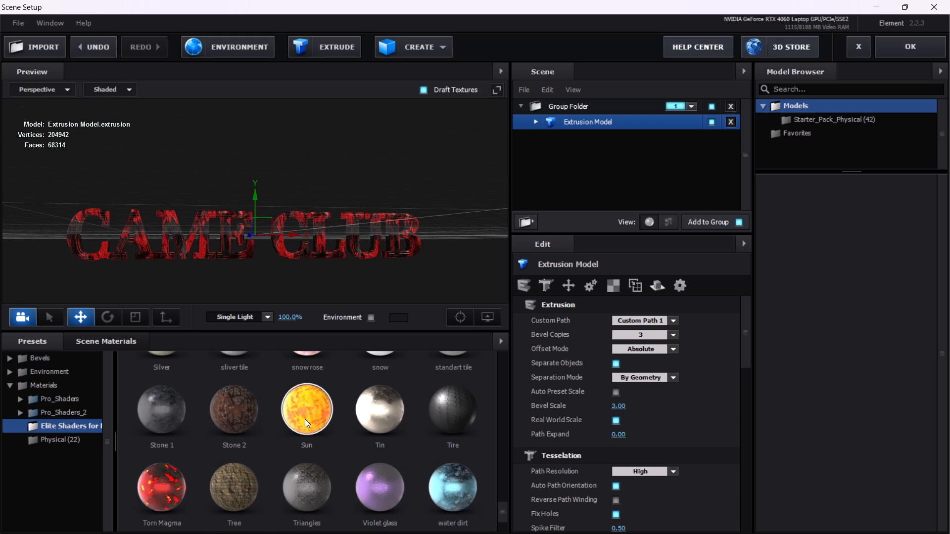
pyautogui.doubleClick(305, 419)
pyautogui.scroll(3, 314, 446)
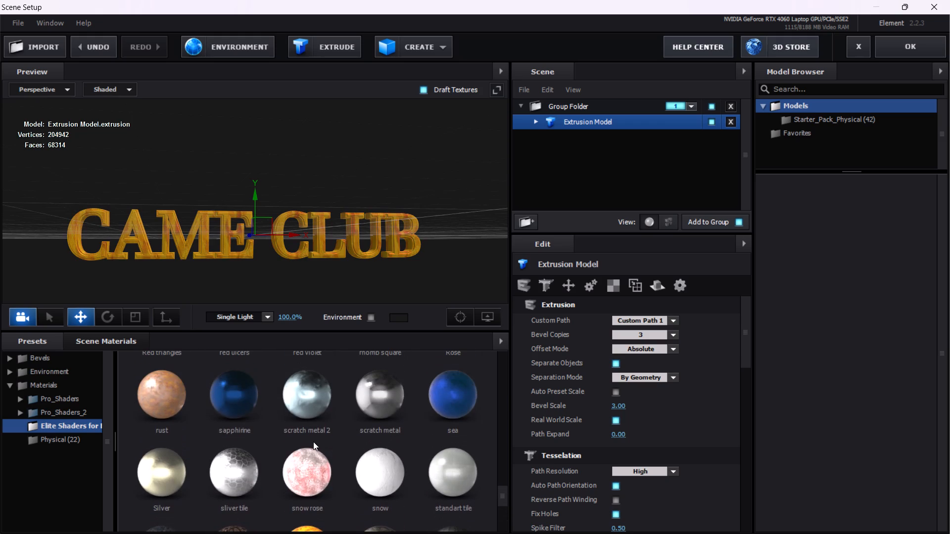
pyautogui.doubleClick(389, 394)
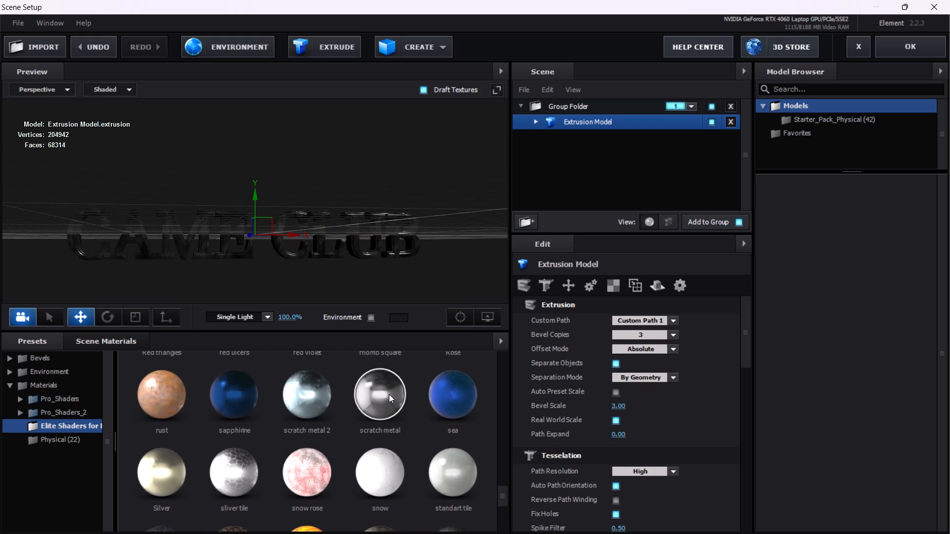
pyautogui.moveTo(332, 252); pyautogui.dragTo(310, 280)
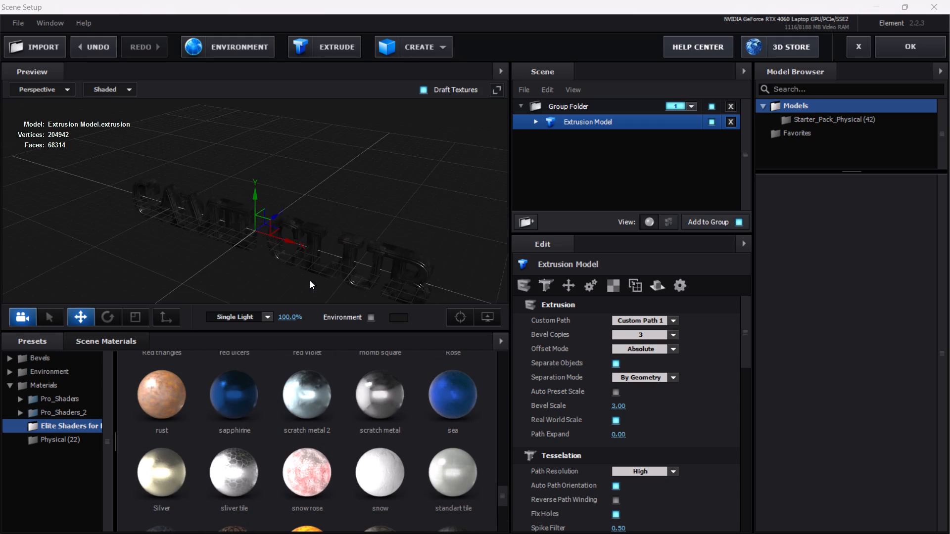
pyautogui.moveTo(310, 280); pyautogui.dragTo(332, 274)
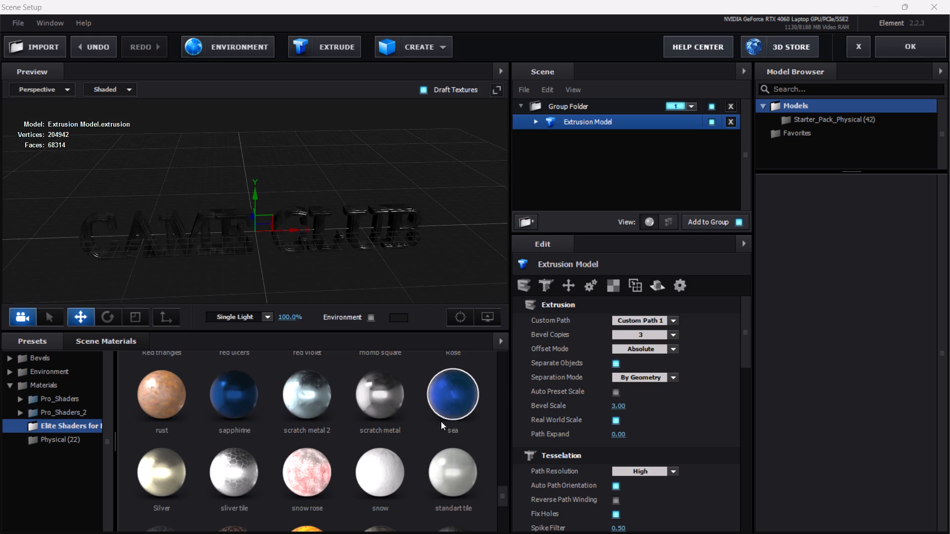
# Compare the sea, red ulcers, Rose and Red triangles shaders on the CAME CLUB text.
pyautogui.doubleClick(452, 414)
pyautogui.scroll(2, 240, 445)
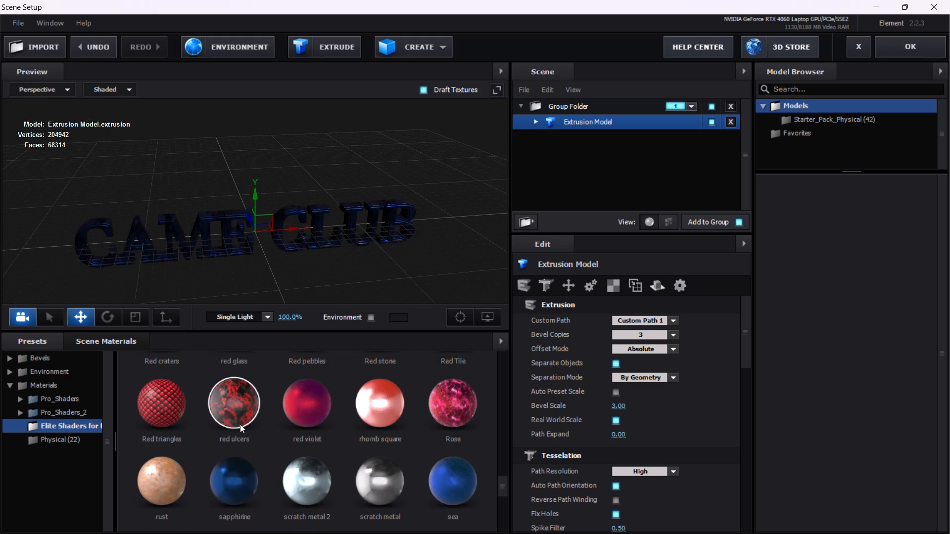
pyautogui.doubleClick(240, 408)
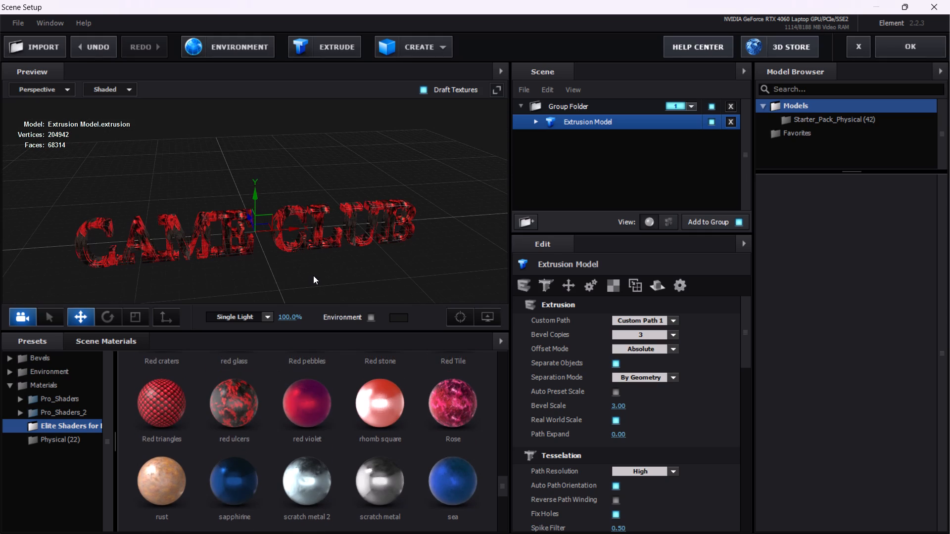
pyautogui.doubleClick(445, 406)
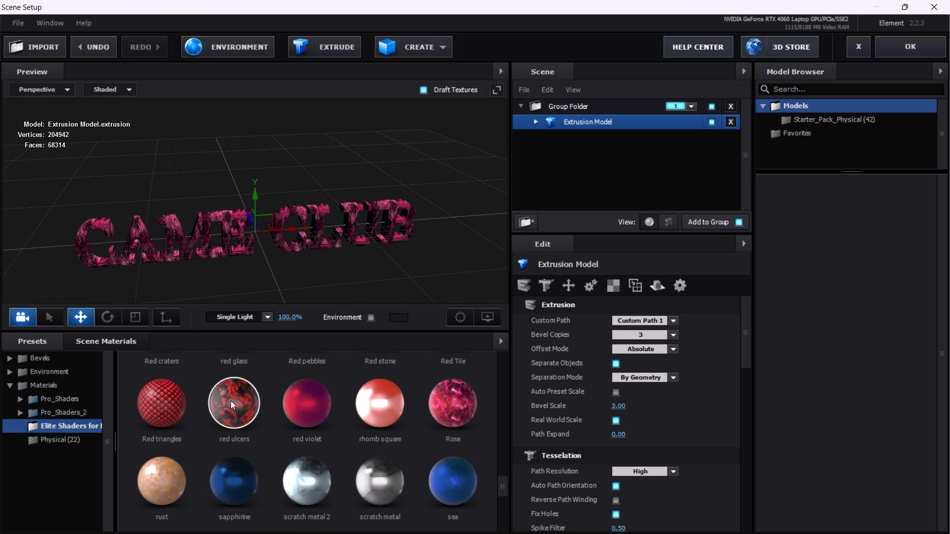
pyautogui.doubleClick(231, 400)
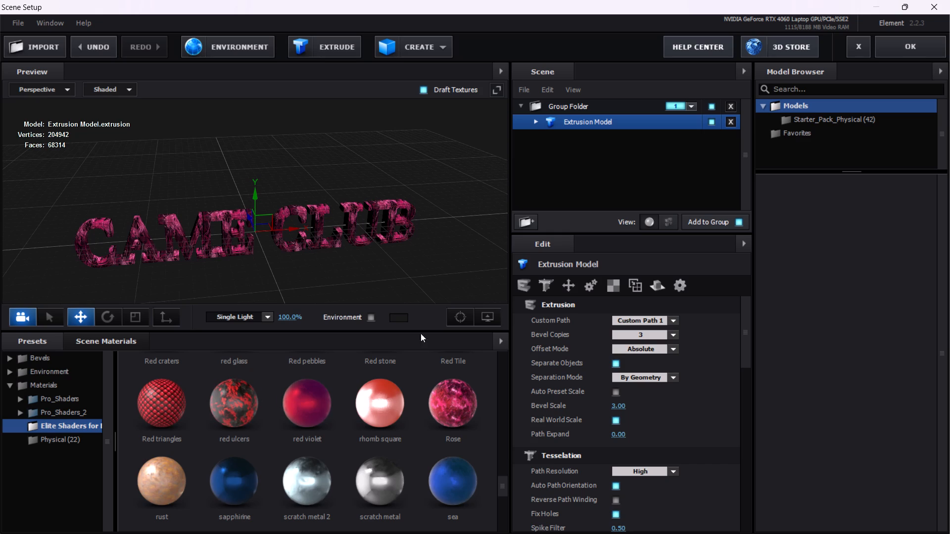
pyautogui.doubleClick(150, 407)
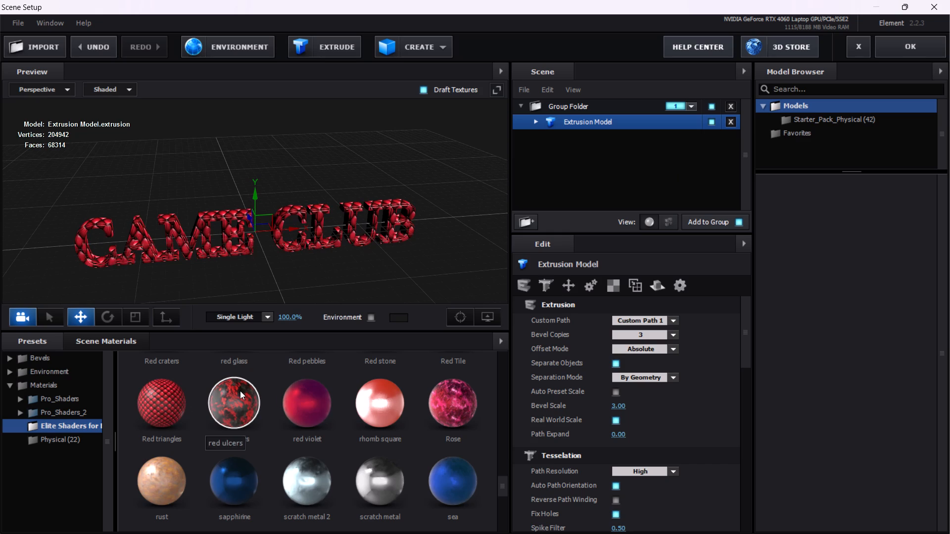
# Apply the red ulcers shader to the CAME CLUB extrusion and accept the scene setup.
pyautogui.doubleClick(240, 391)
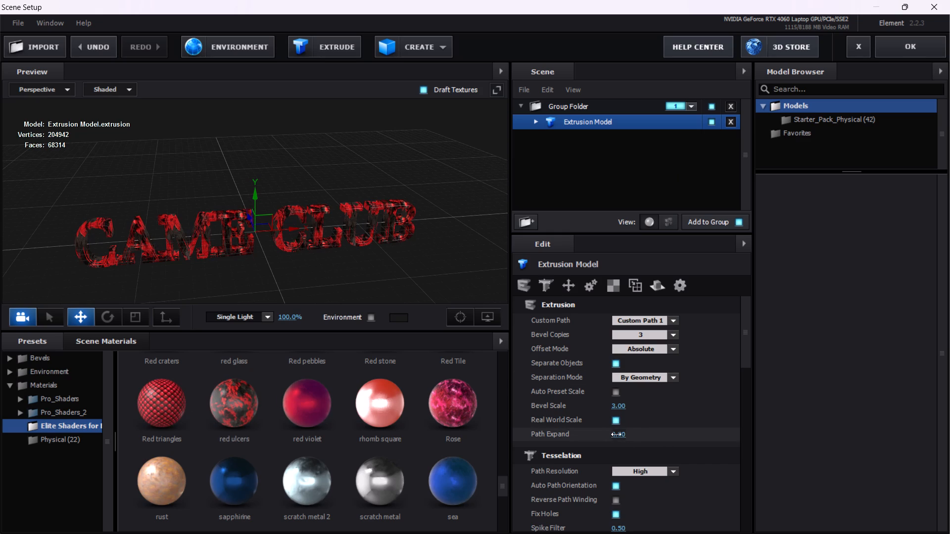
pyautogui.click(929, 44)
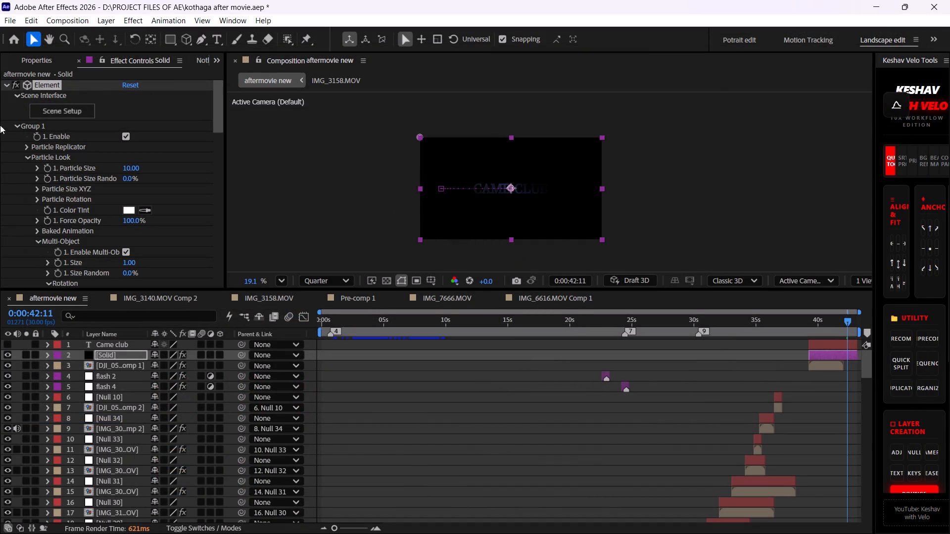
# Check the Solid layer with and without Optical Flares 2, and delete that effect from the layer.
pyautogui.click(6, 85)
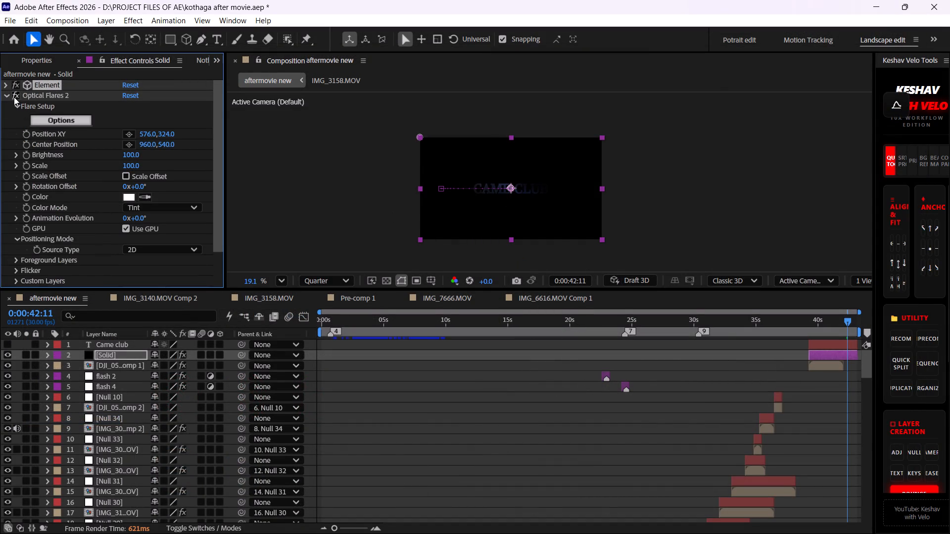
pyautogui.click(16, 96)
pyautogui.click(16, 96)
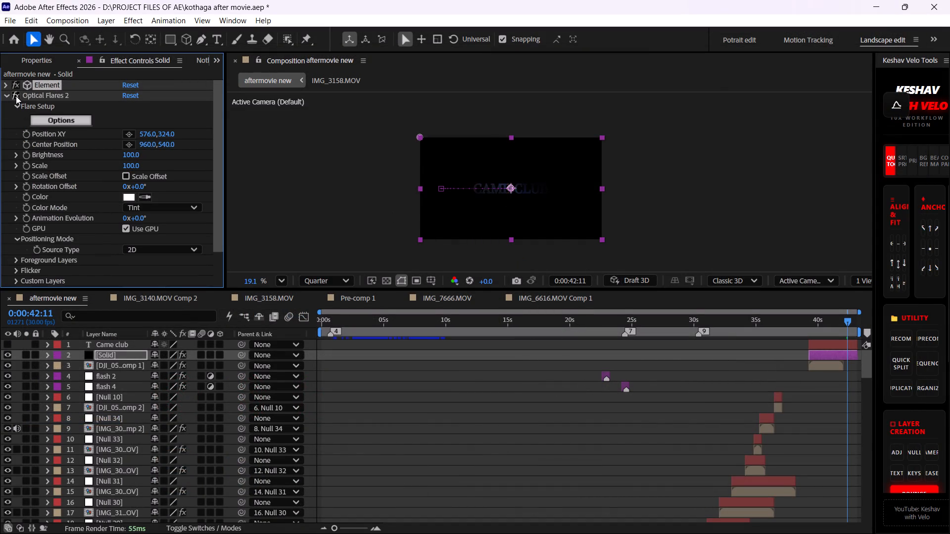
pyautogui.click(16, 96)
pyautogui.click(43, 96)
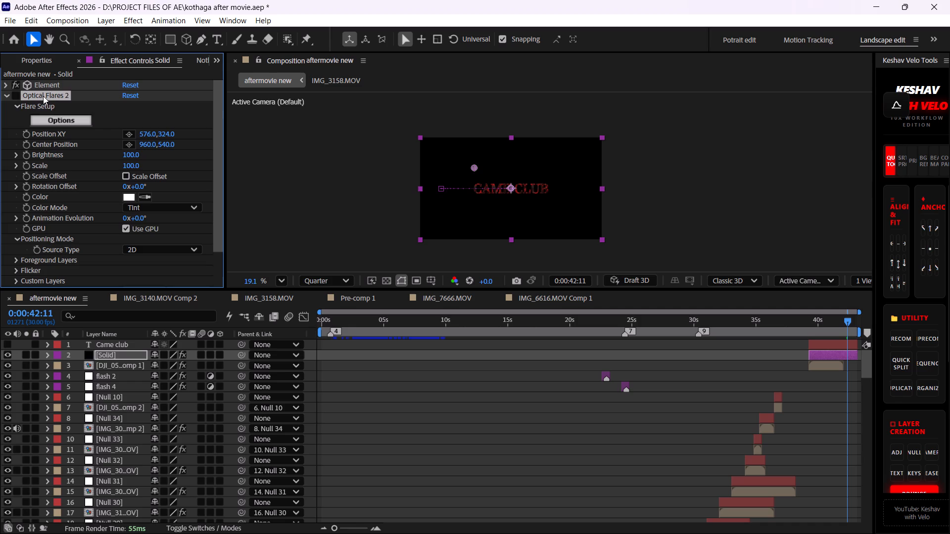
pyautogui.press('Delete')
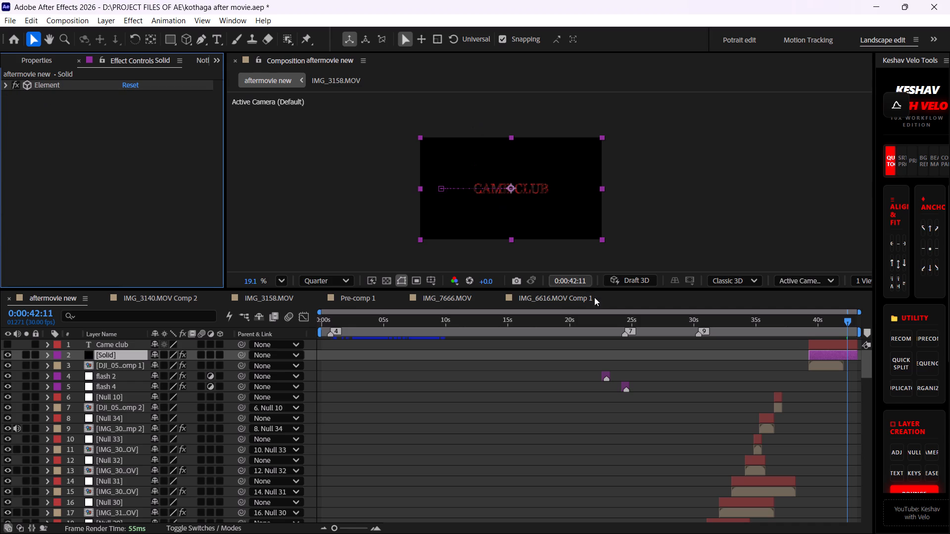
# Scrub the aftermovie new timeline back to around 0:00:41:19 to review the title's animation over the group footage.
pyautogui.moveTo(847, 319); pyautogui.dragTo(833, 324)
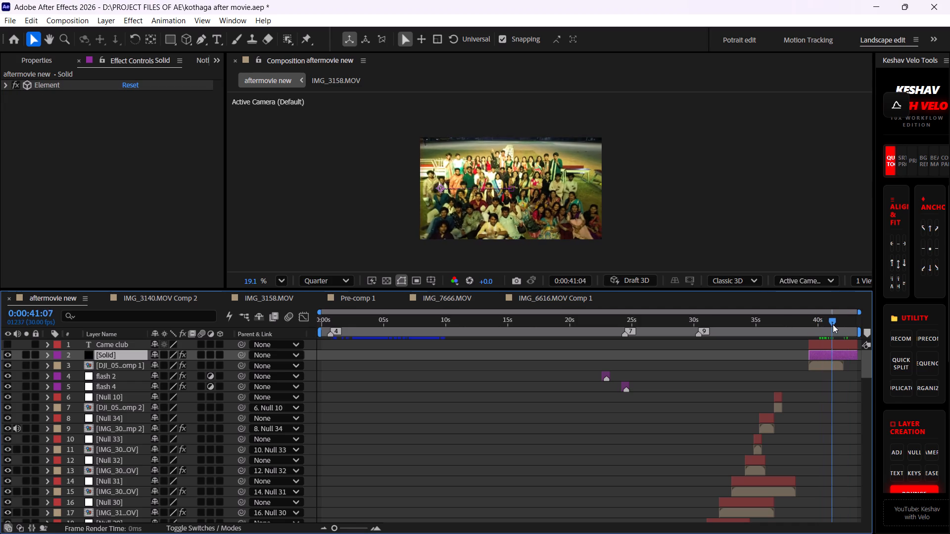
pyautogui.moveTo(833, 324); pyautogui.dragTo(837, 326)
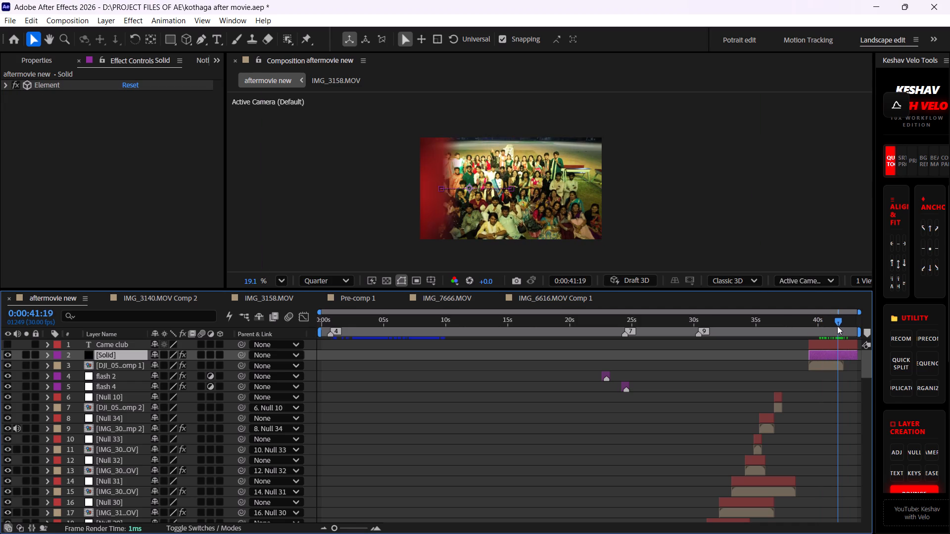
# Review the CAME CLUB title up close around 0:00:42:01 to 0:00:42:07, where it settles over the footage.
pyautogui.moveTo(837, 326); pyautogui.dragTo(842, 326)
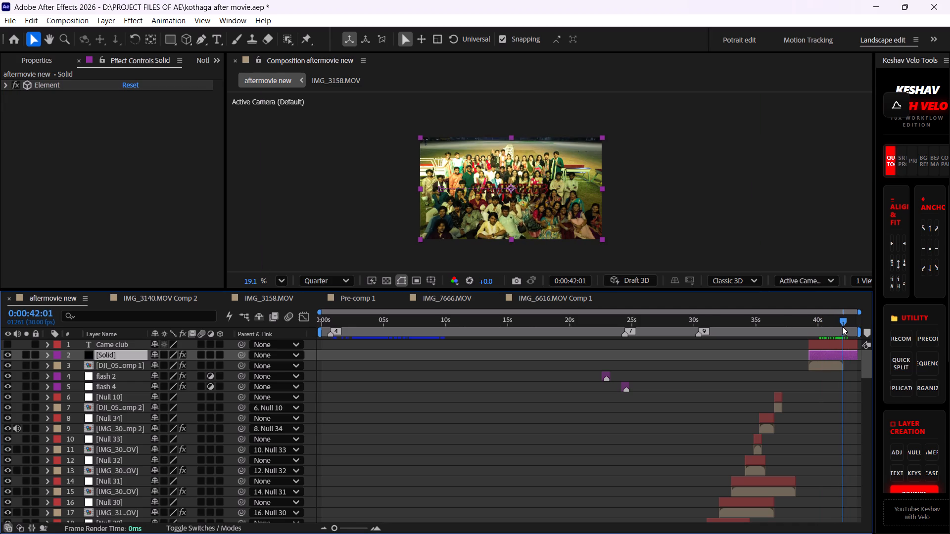
pyautogui.scroll(8, 843, 328)
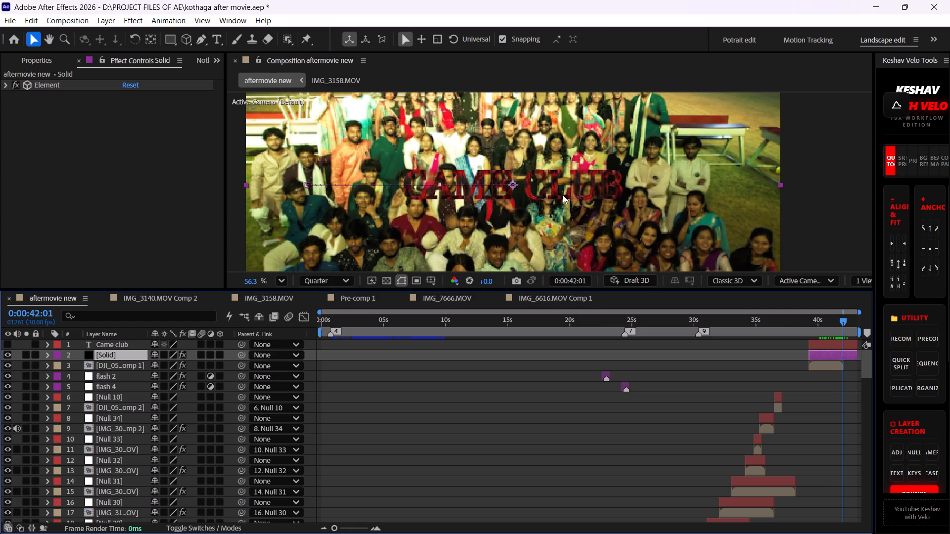
pyautogui.click(845, 324)
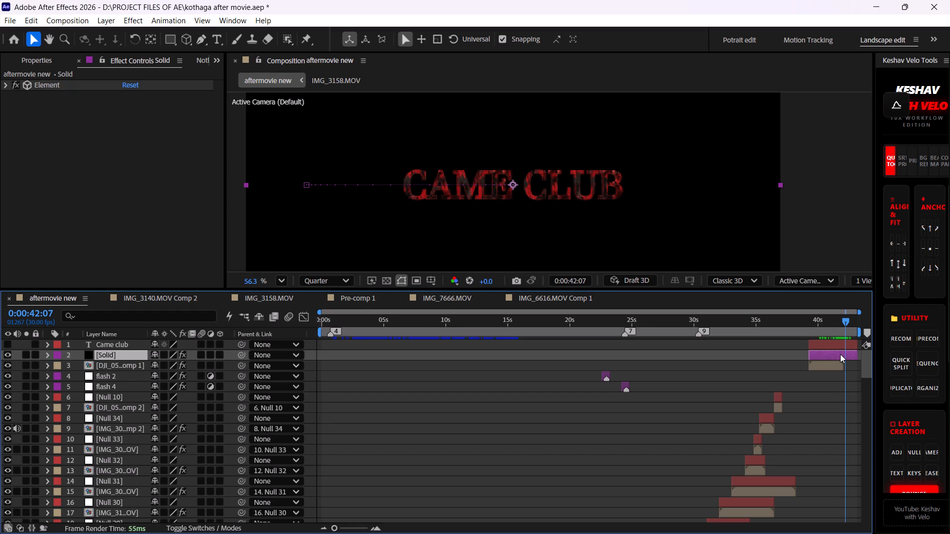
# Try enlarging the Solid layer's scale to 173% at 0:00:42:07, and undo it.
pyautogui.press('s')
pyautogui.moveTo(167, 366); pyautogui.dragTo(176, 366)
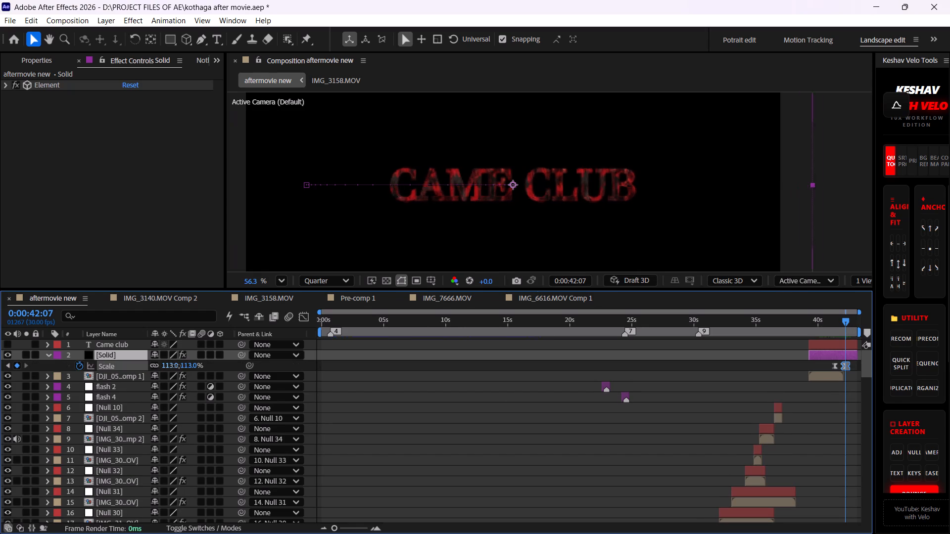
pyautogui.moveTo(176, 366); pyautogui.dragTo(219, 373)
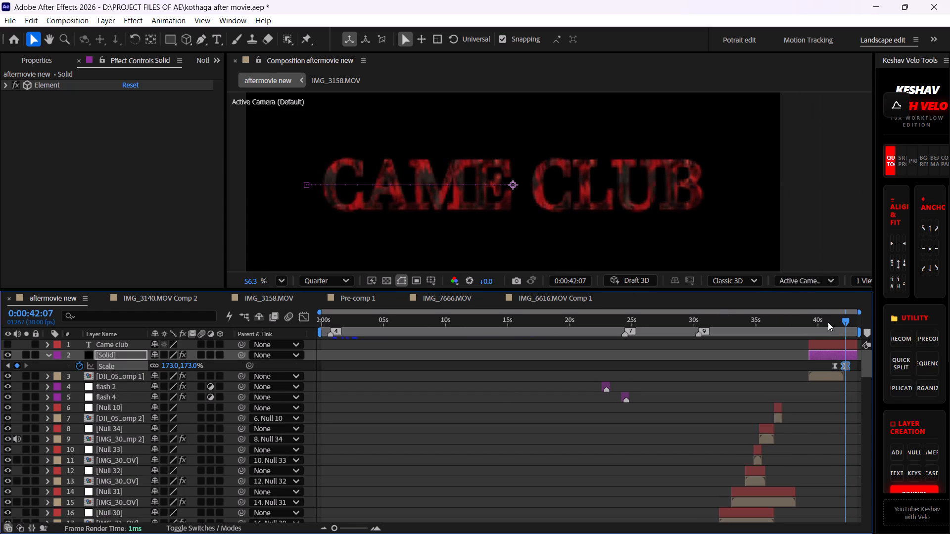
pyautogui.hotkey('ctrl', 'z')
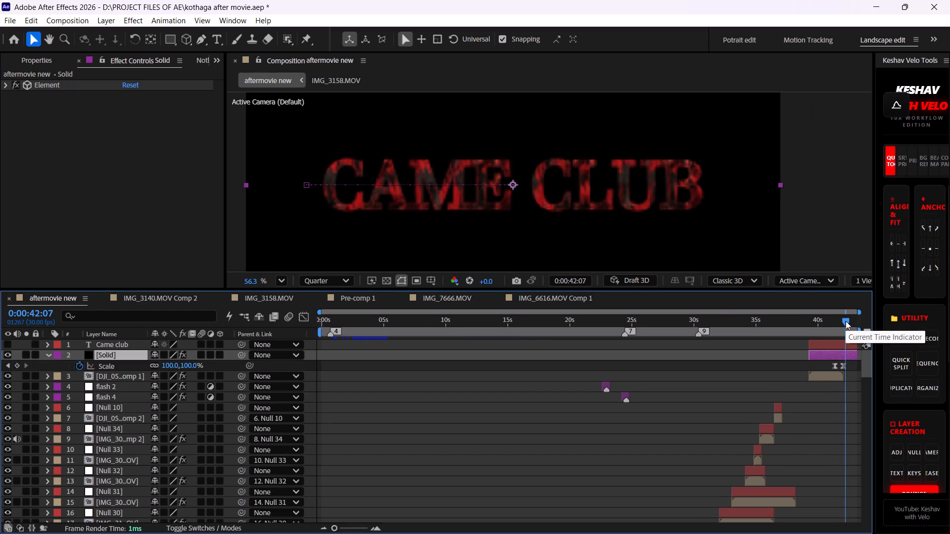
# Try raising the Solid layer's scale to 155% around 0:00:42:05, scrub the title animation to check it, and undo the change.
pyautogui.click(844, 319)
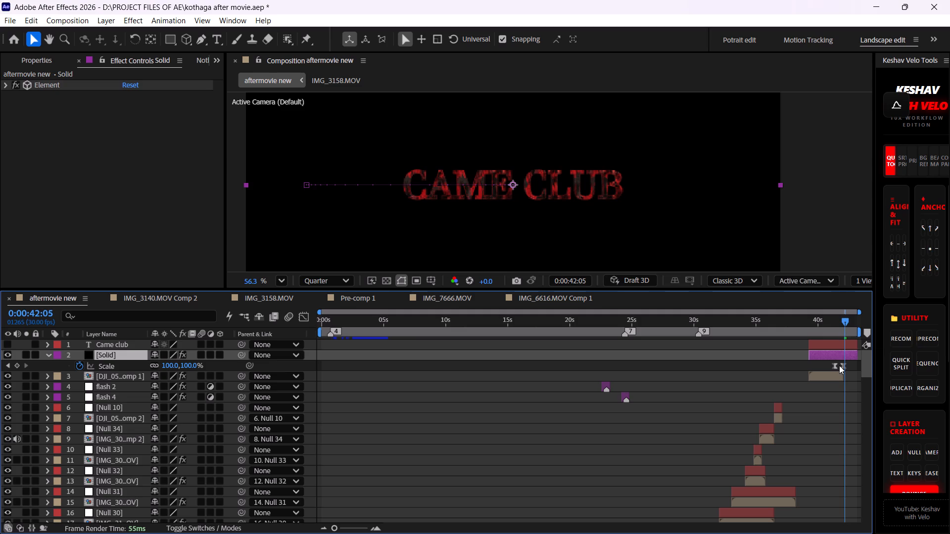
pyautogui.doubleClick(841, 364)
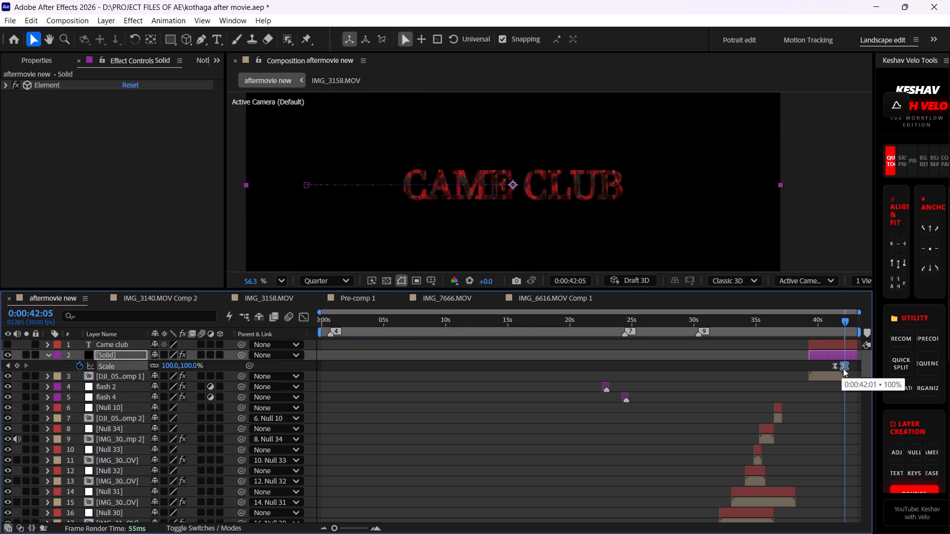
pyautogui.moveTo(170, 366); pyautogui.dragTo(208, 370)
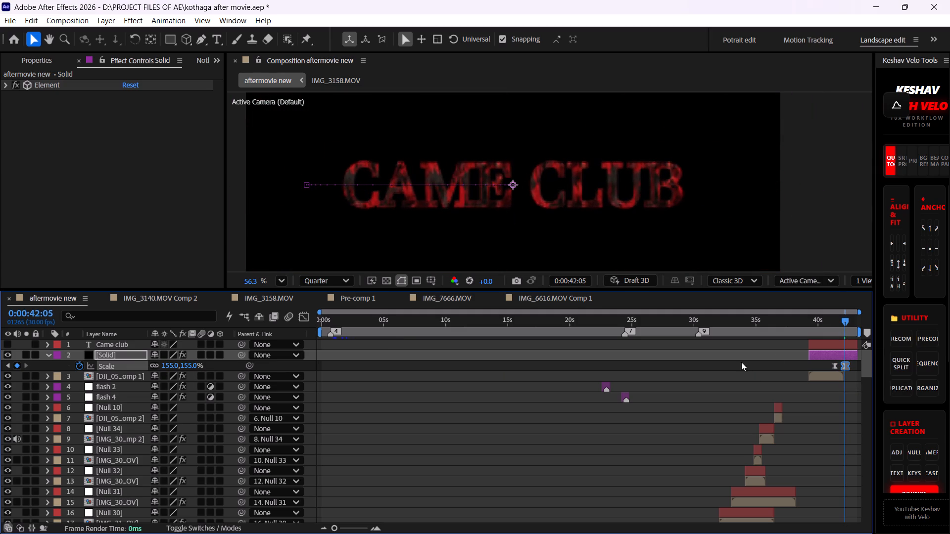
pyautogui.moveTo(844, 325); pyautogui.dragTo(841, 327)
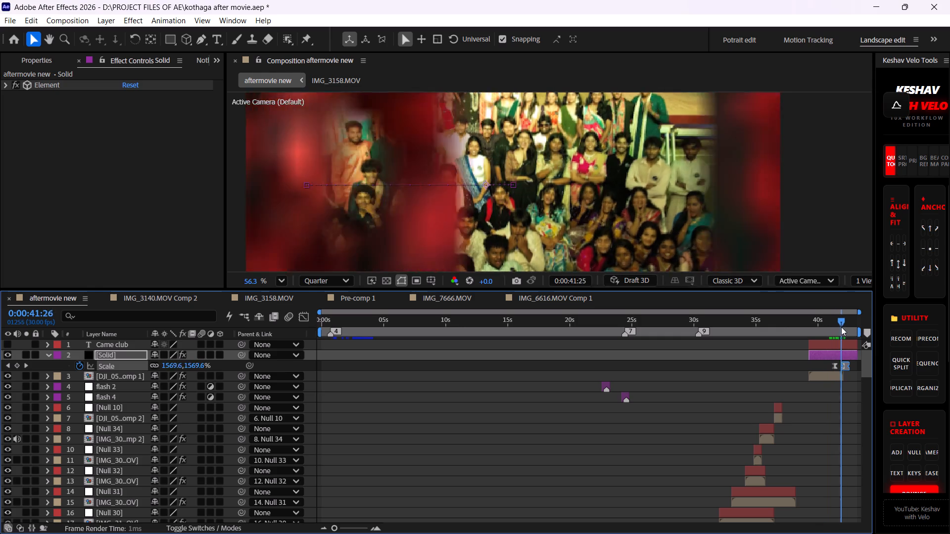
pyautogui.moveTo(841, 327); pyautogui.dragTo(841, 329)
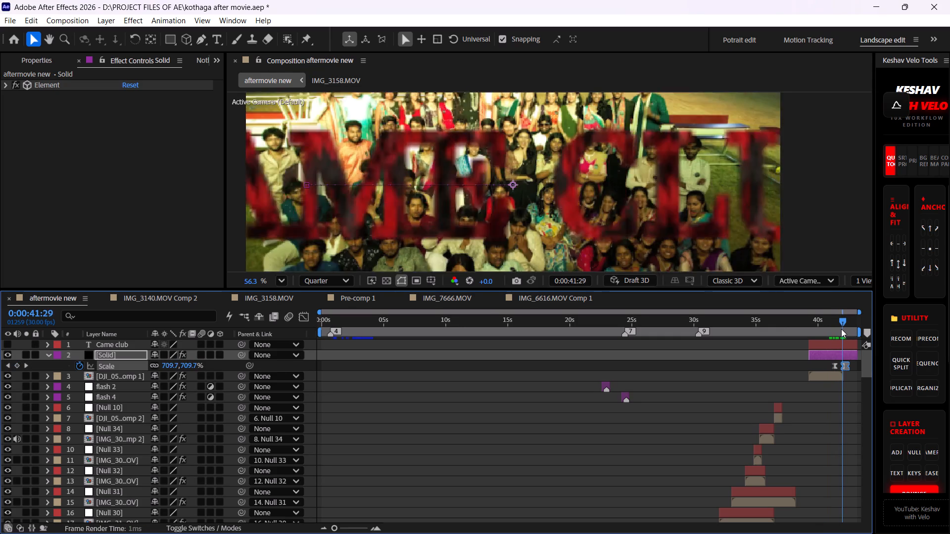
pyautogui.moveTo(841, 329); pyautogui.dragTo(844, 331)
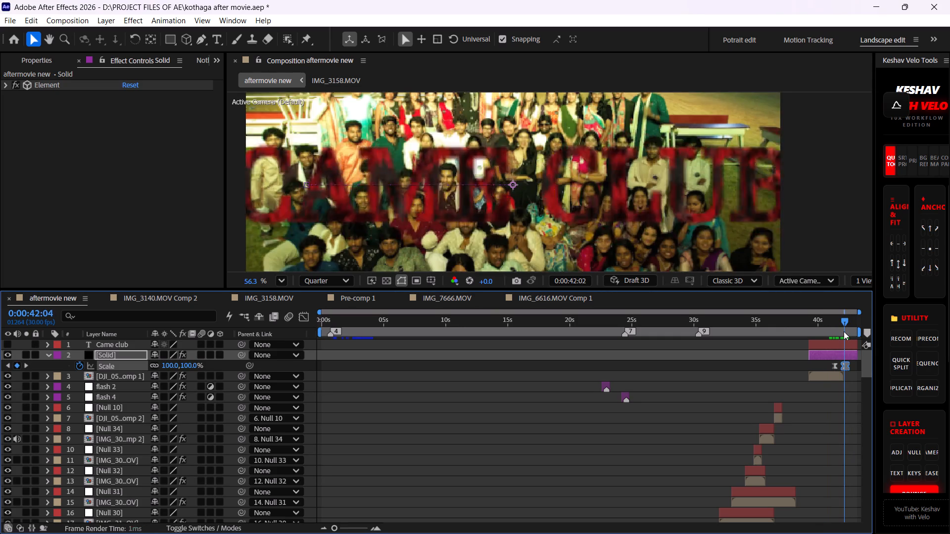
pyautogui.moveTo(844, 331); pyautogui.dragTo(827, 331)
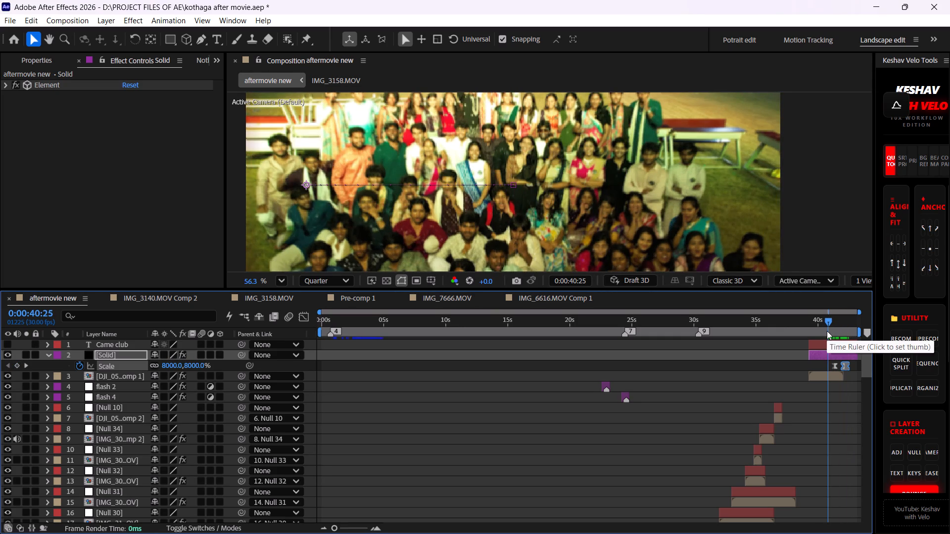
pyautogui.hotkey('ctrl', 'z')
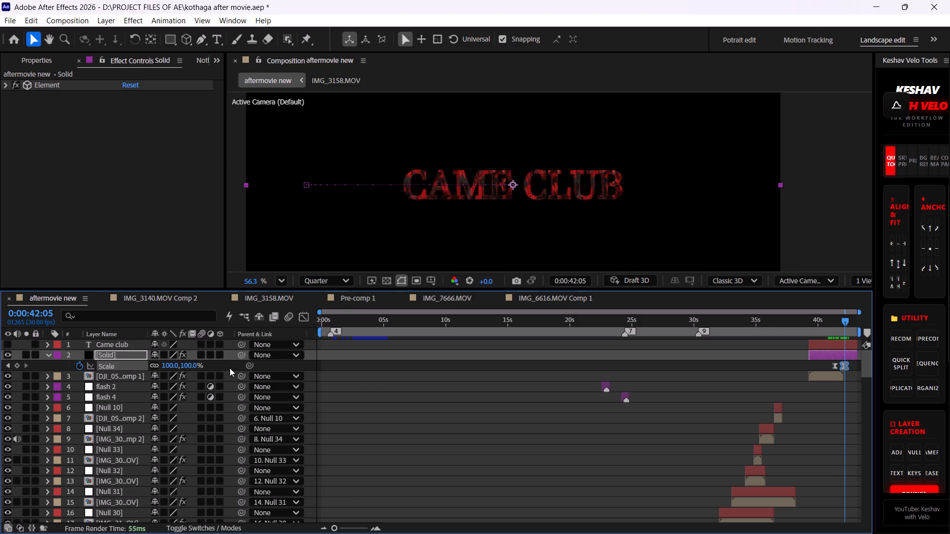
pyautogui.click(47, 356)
# Play the aftermovie from the start and scrub through the opening drone shots and their layers.
pyautogui.scroll(-8, 554, 132)
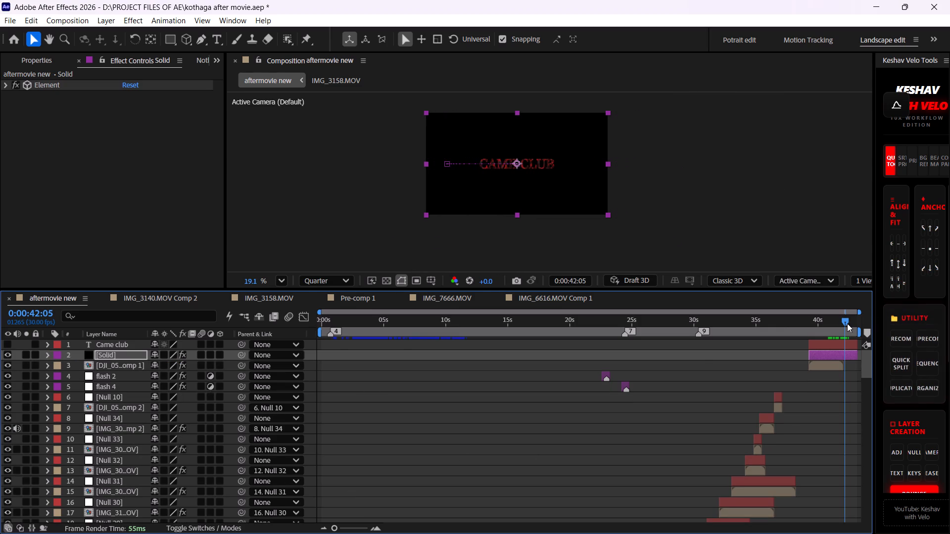
pyautogui.moveTo(843, 323); pyautogui.dragTo(163, 320)
pyautogui.press('space')
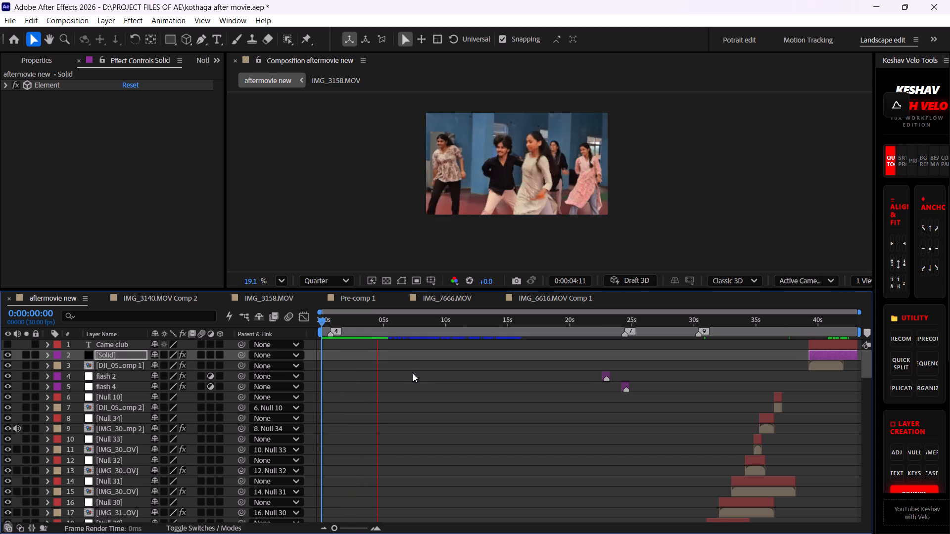
pyautogui.press('space')
pyautogui.scroll(-6, 390, 366)
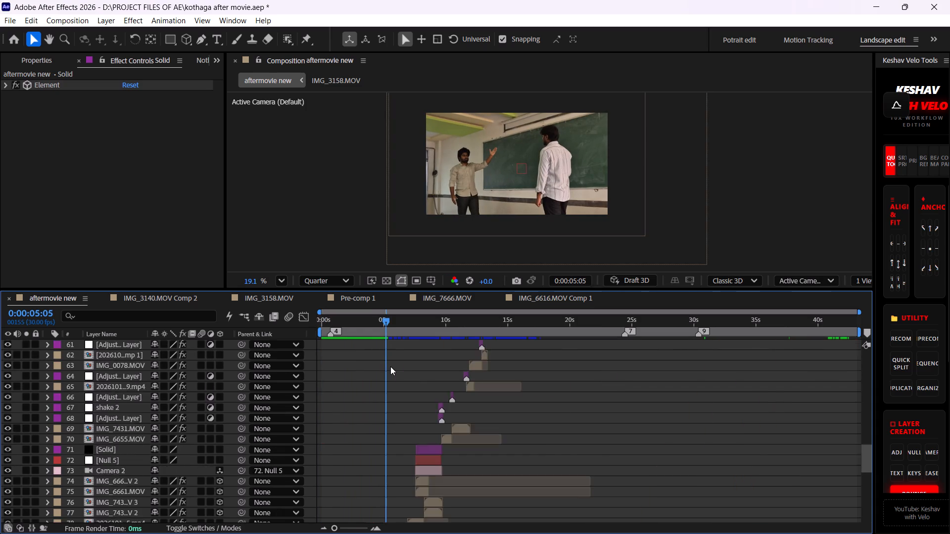
pyautogui.scroll(-2, 390, 366)
pyautogui.moveTo(382, 322); pyautogui.dragTo(326, 330)
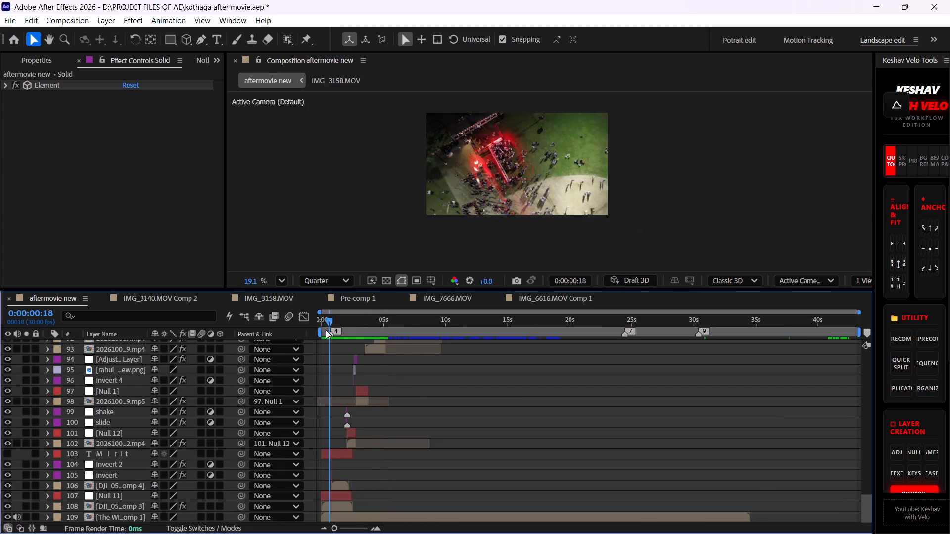
pyautogui.moveTo(326, 330); pyautogui.dragTo(336, 331)
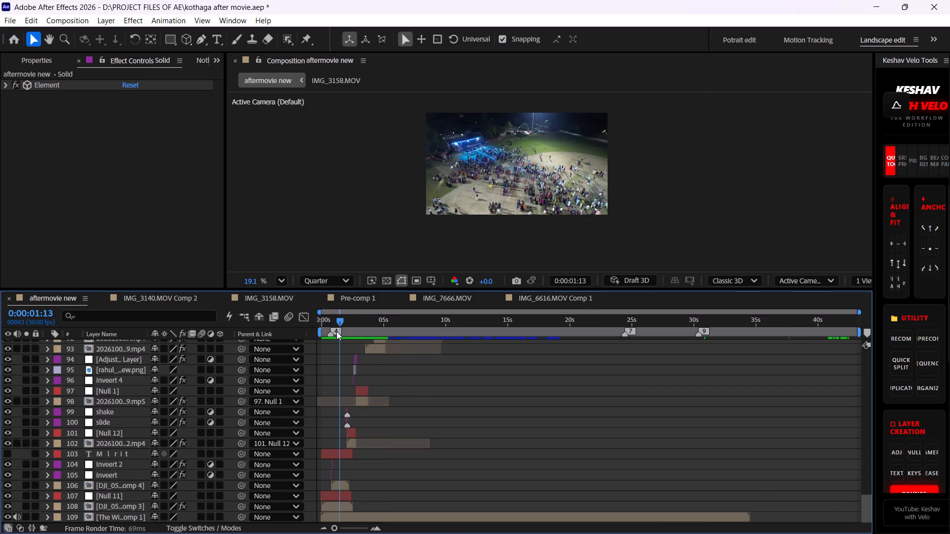
pyautogui.moveTo(336, 331); pyautogui.dragTo(322, 327)
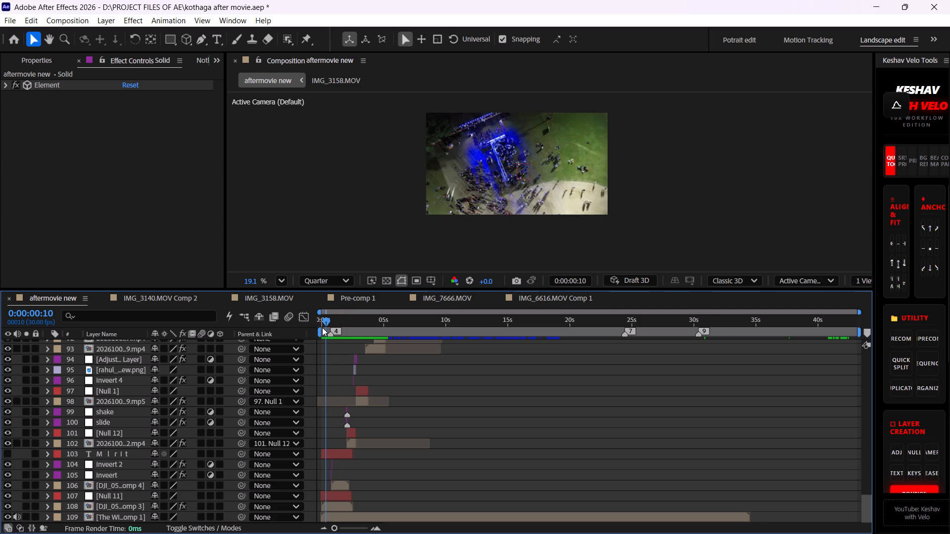
pyautogui.moveTo(322, 327); pyautogui.dragTo(307, 324)
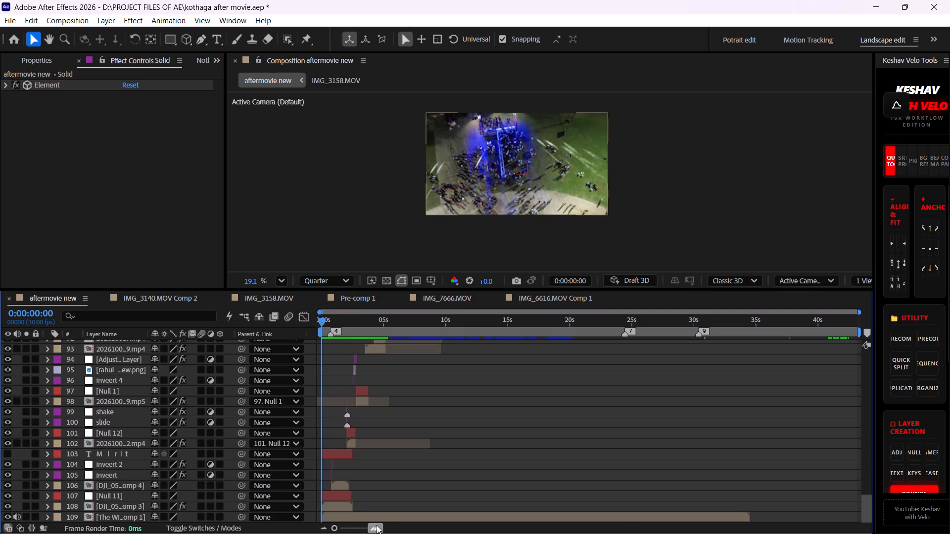
# Delete the DJI_0548.MP4 Comp 3, Null 11, Inveert and Inveert 2 layers from the opening of aftermovie new.
pyautogui.tripleClick(377, 525)
pyautogui.click(410, 488)
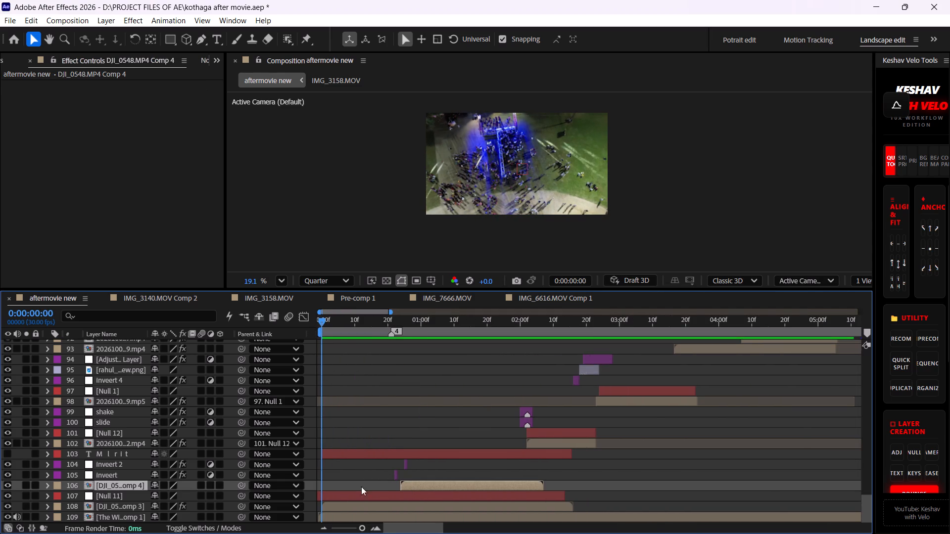
pyautogui.click(356, 505)
pyautogui.press('Delete')
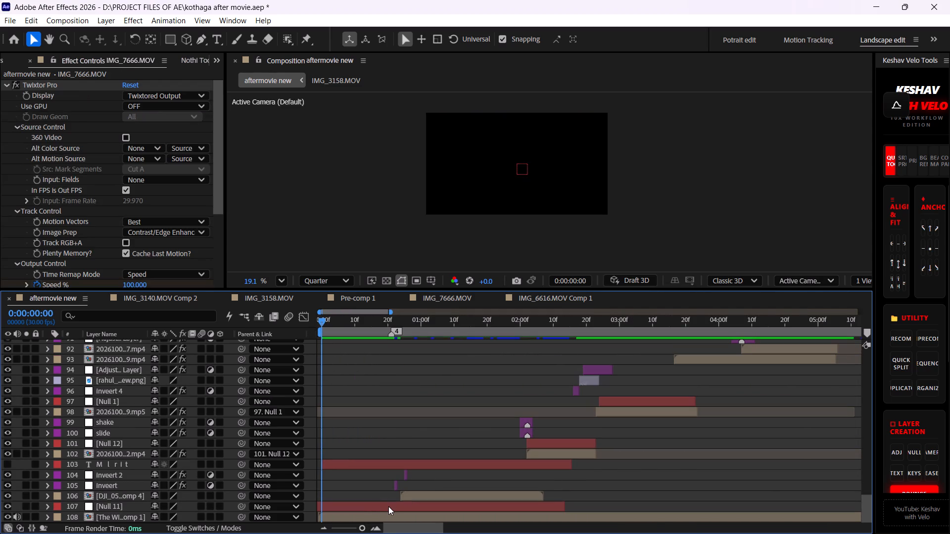
pyautogui.click(388, 506)
pyautogui.press('Delete')
pyautogui.click(399, 494)
pyautogui.press('Delete')
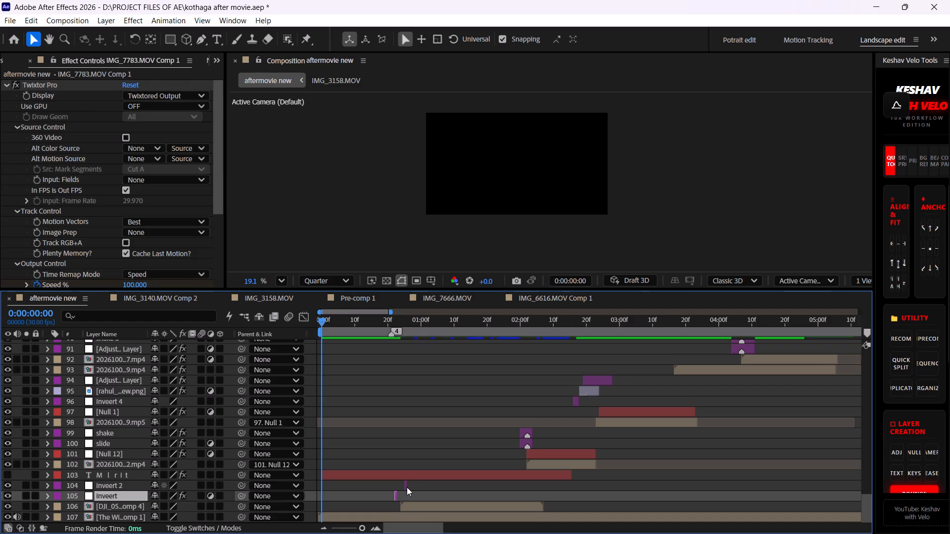
pyautogui.click(407, 487)
pyautogui.click(409, 494)
pyautogui.press('Delete')
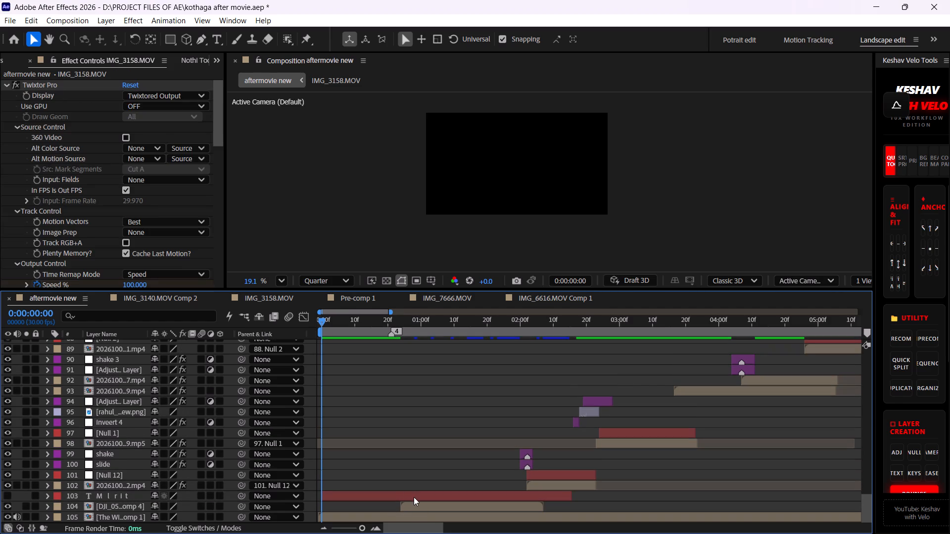
# Inspect the contents of DJI_0548.MP4 Comp 4 and un-precompose it so its nested Comp 3 sits in aftermovie new.
pyautogui.click(414, 497)
pyautogui.click(418, 507)
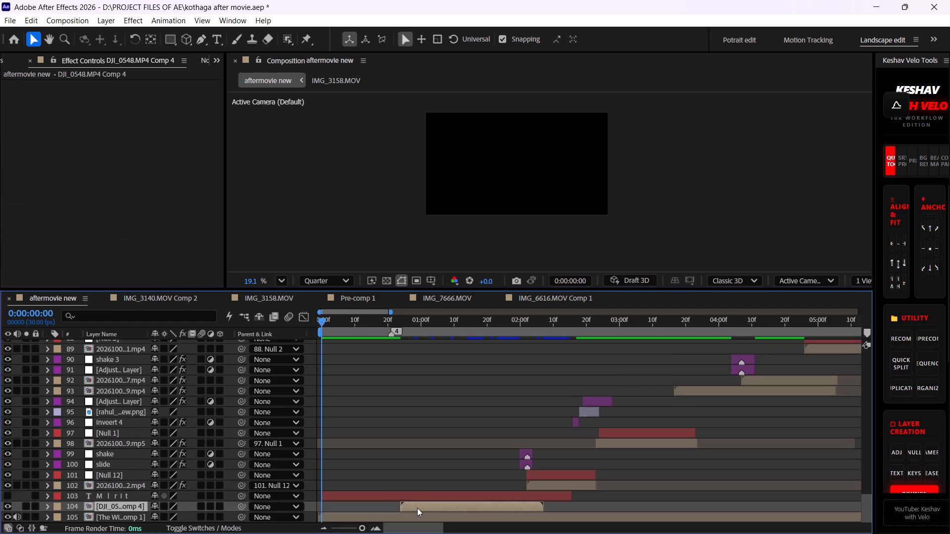
pyautogui.doubleClick(412, 507)
pyautogui.click(471, 343)
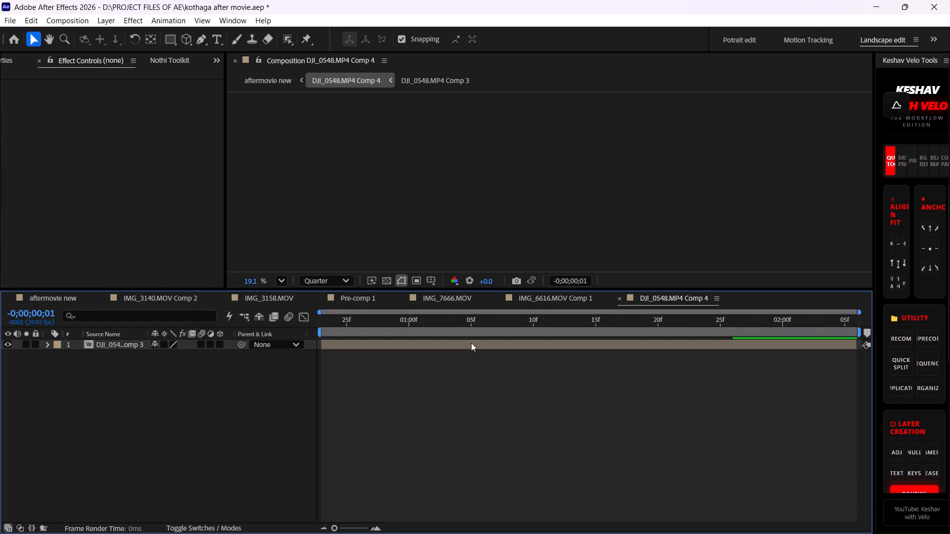
pyautogui.click(58, 296)
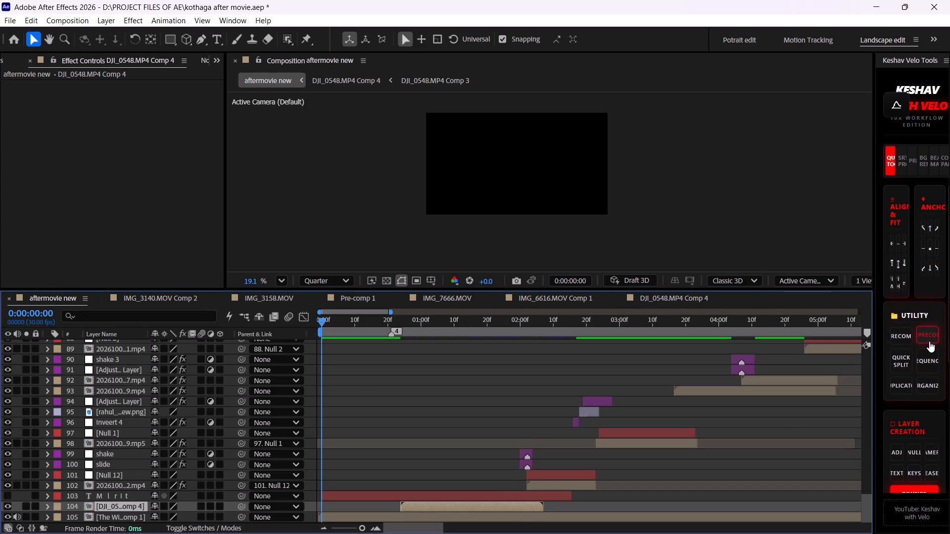
pyautogui.click(929, 341)
pyautogui.scroll(-2, 413, 469)
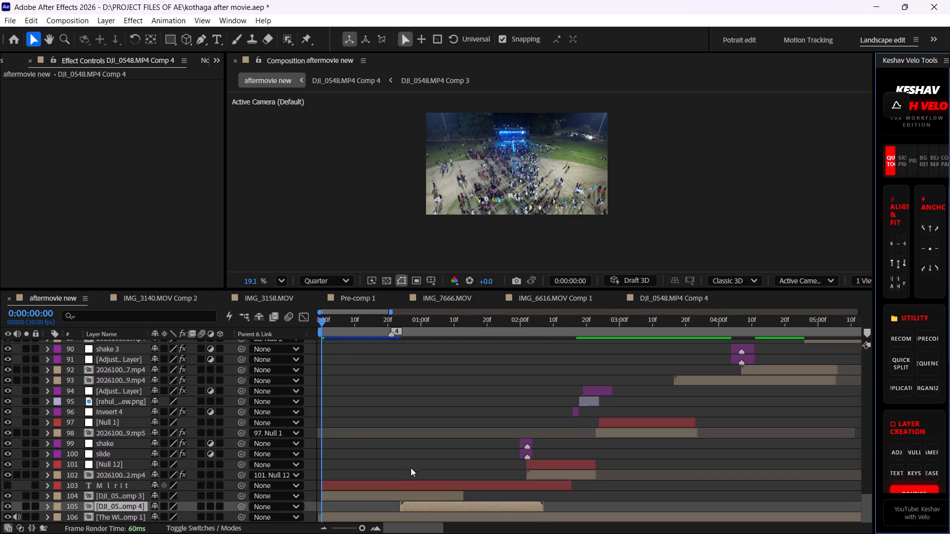
# Extend the DJI_0548.MP4 Comp 3 layer to the end of DJI_0548.MP4 Comp 4 and remove the Comp 4 layer.
pyautogui.click(379, 496)
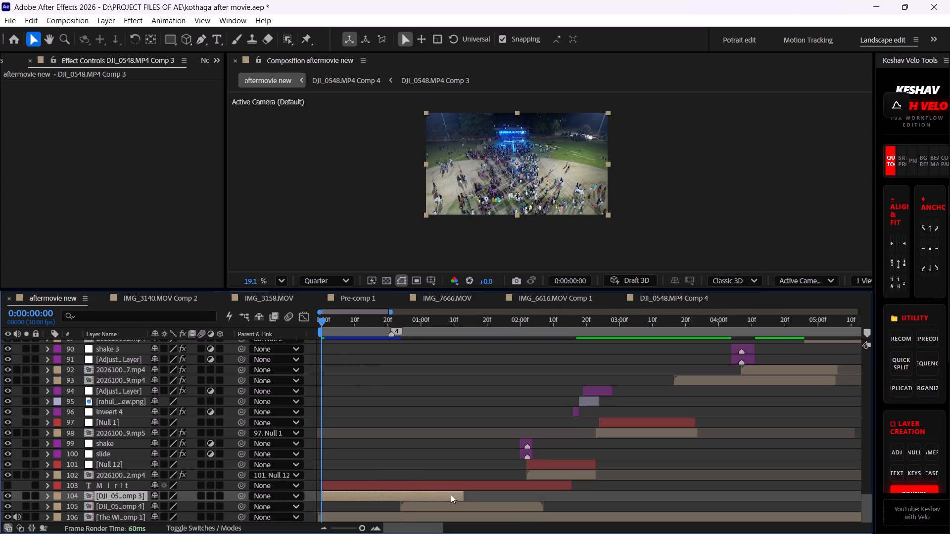
pyautogui.moveTo(465, 497); pyautogui.dragTo(546, 516)
pyautogui.click(522, 507)
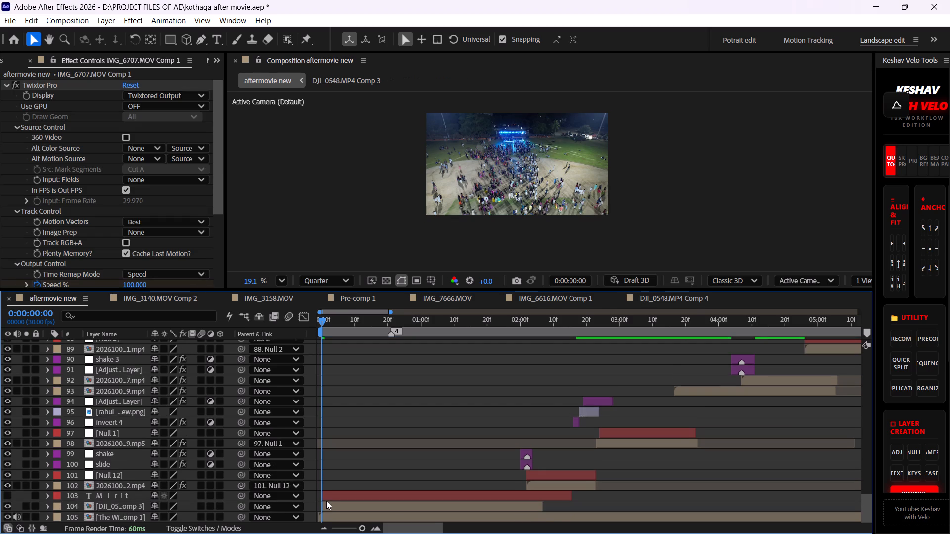
# Scrub and play the opening two seconds of aftermovie new to review the DJI_0548.MP4 Comp 3 drone clip.
pyautogui.click(326, 501)
pyautogui.click(333, 504)
pyautogui.moveTo(322, 322); pyautogui.dragTo(331, 323)
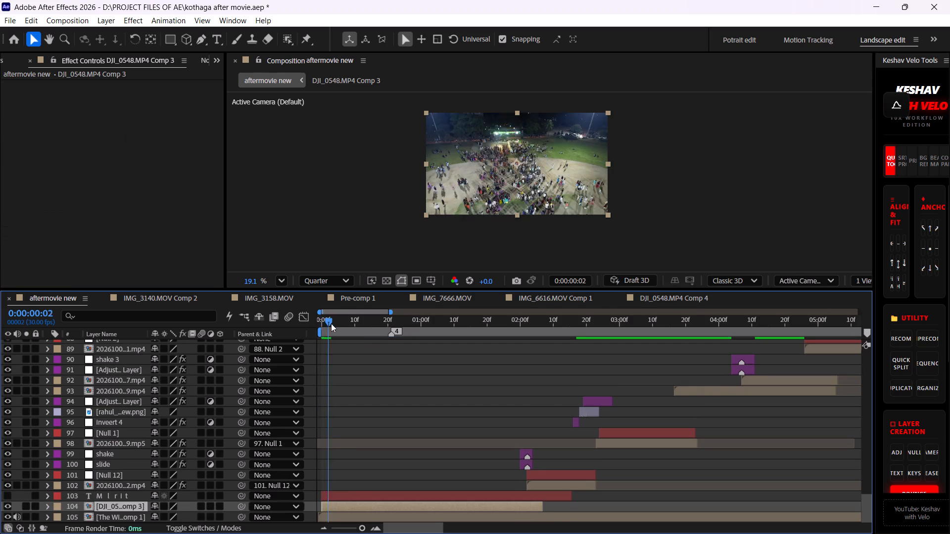
pyautogui.moveTo(331, 323); pyautogui.dragTo(450, 357)
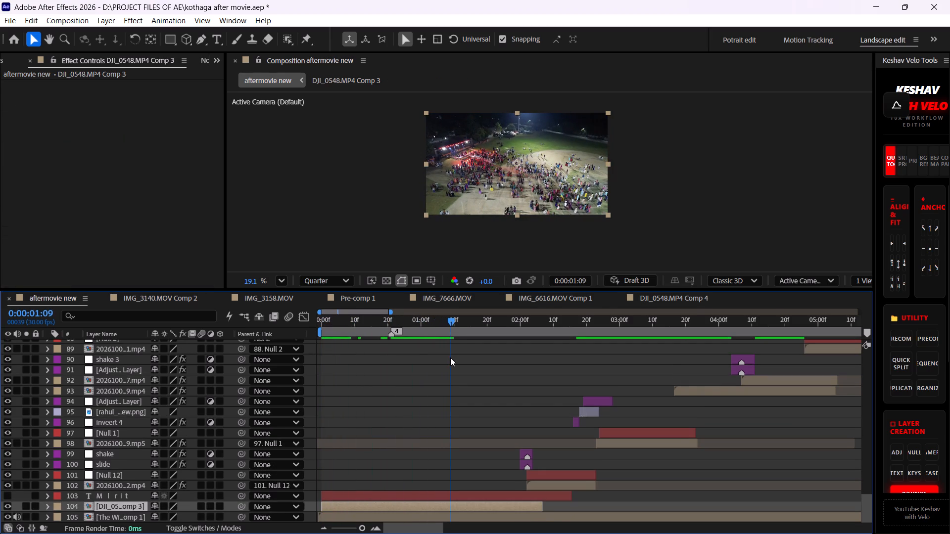
pyautogui.moveTo(450, 357); pyautogui.dragTo(488, 372)
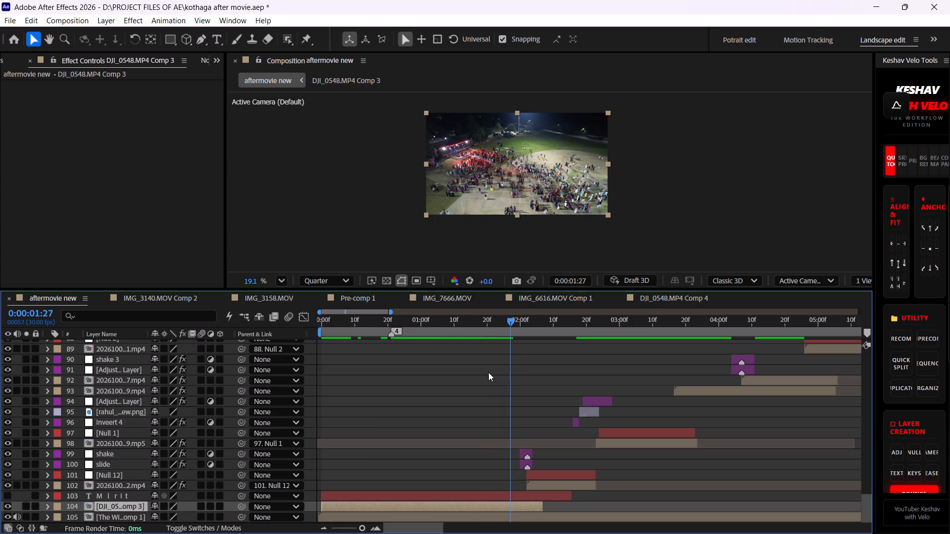
pyautogui.moveTo(488, 372); pyautogui.dragTo(275, 378)
pyautogui.press('space')
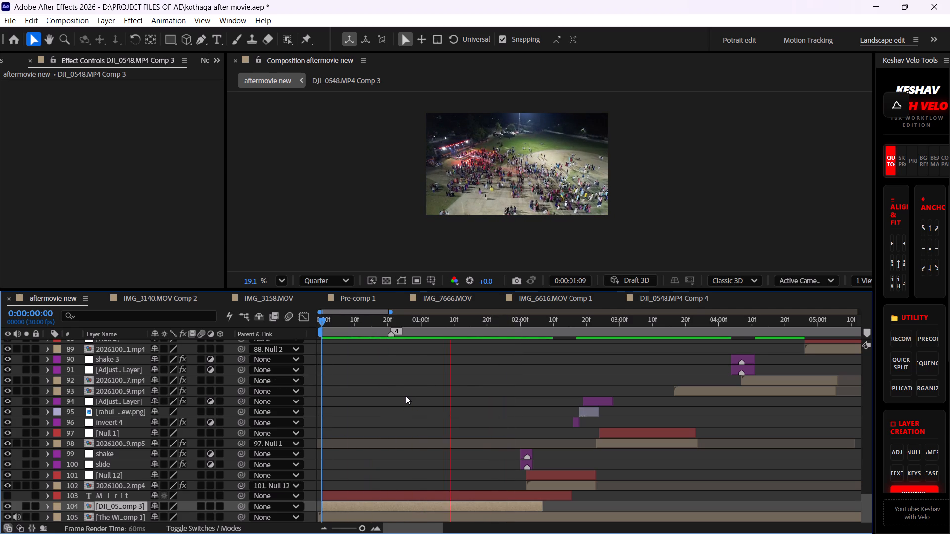
# Scrub through the source drone footage inside DJI_0548.MP4 Comp 3 to about 25 seconds, and return to aftermovie new.
pyautogui.press('space')
pyautogui.doubleClick(445, 506)
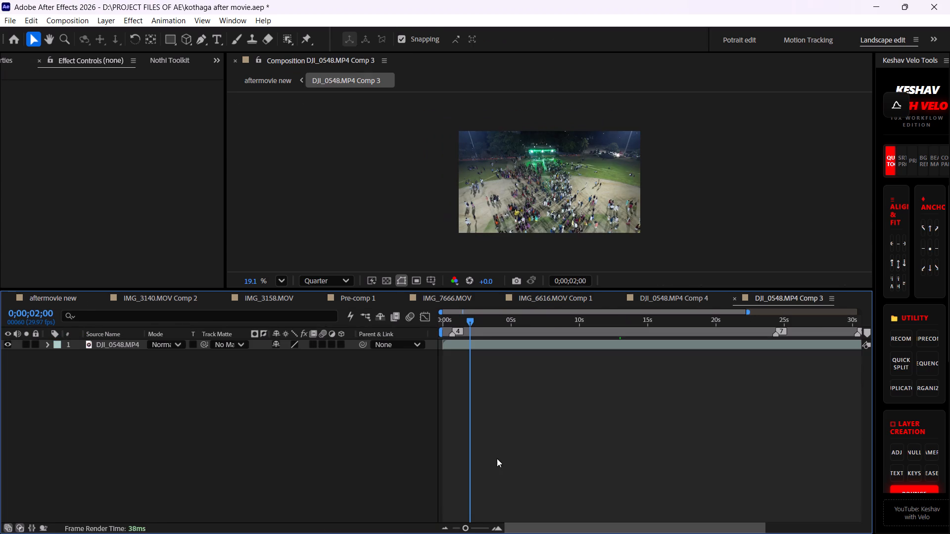
pyautogui.moveTo(473, 321); pyautogui.dragTo(780, 366)
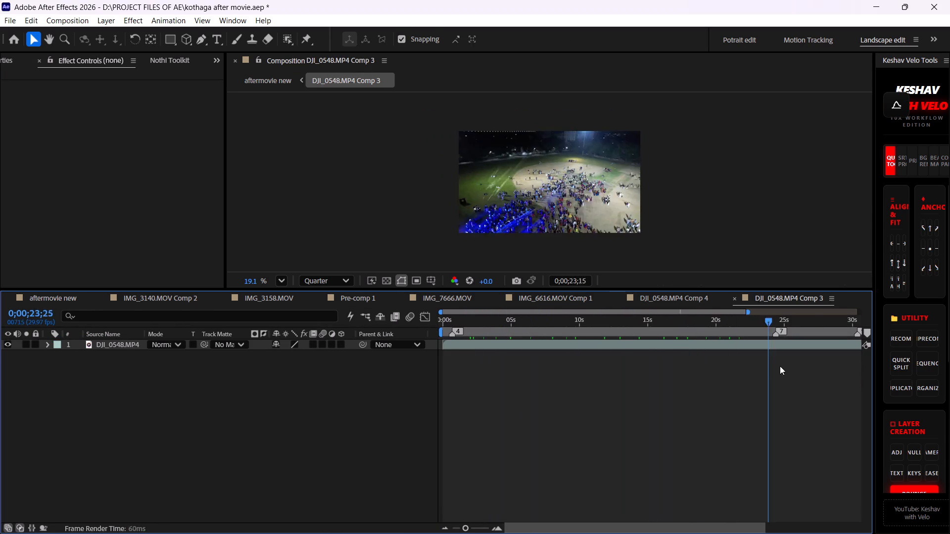
pyautogui.moveTo(780, 366); pyautogui.dragTo(793, 367)
pyautogui.click(51, 299)
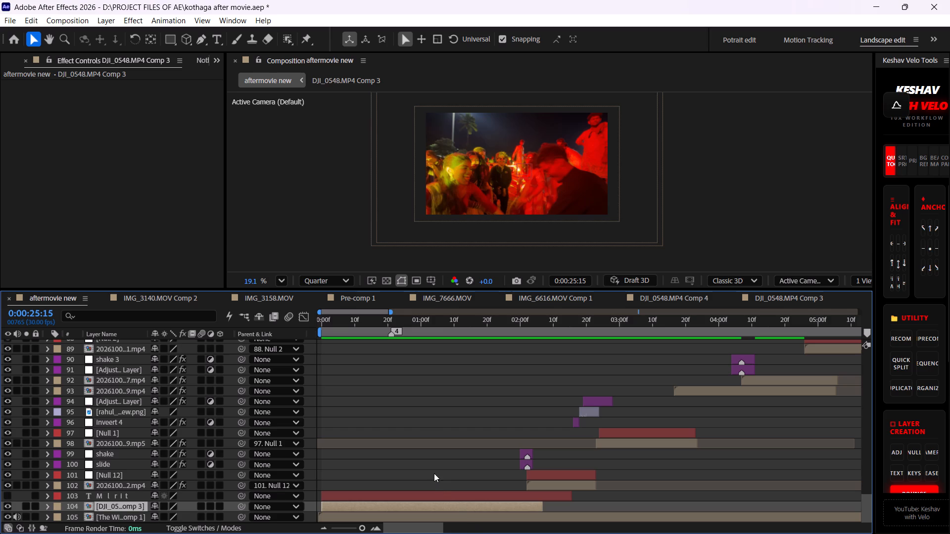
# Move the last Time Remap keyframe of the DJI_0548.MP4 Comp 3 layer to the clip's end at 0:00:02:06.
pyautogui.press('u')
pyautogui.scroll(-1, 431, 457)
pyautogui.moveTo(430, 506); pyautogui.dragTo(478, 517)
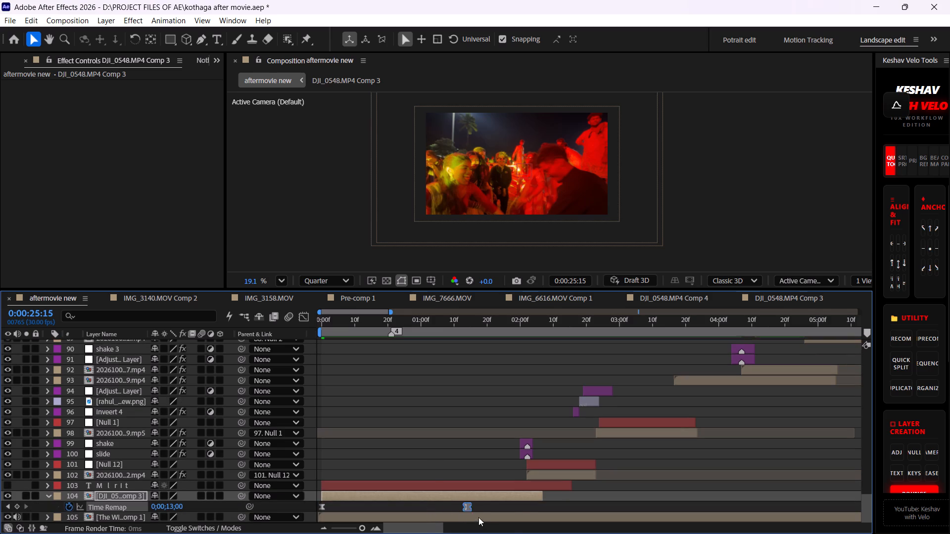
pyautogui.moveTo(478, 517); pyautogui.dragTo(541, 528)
# Play and scrub the opening seconds of aftermovie new to review the drone clip's speed and its transition into the dance clip.
pyautogui.press('space')
pyautogui.press('space')
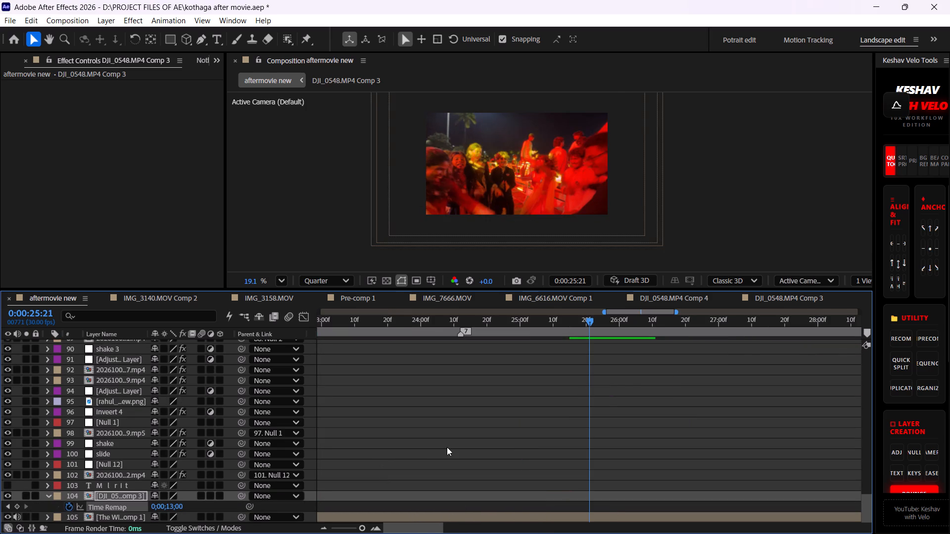
pyautogui.moveTo(575, 322); pyautogui.dragTo(292, 371)
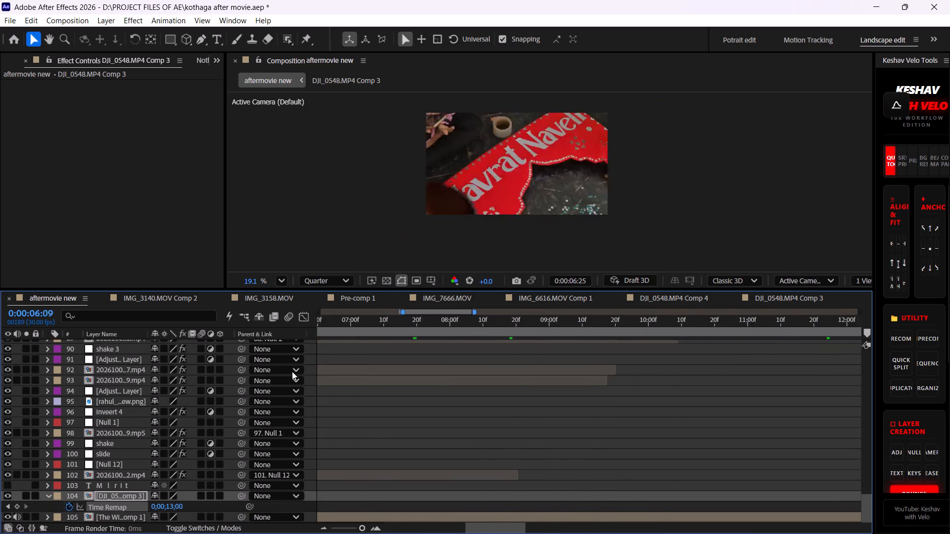
pyautogui.moveTo(292, 371); pyautogui.dragTo(382, 412)
pyautogui.moveTo(359, 527); pyautogui.dragTo(350, 529)
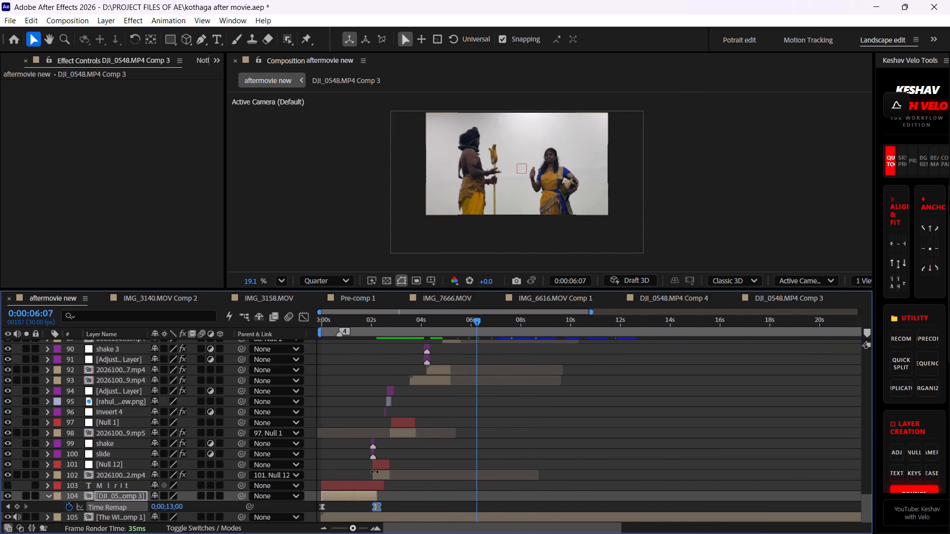
pyautogui.moveTo(485, 318); pyautogui.dragTo(259, 349)
pyautogui.press('space')
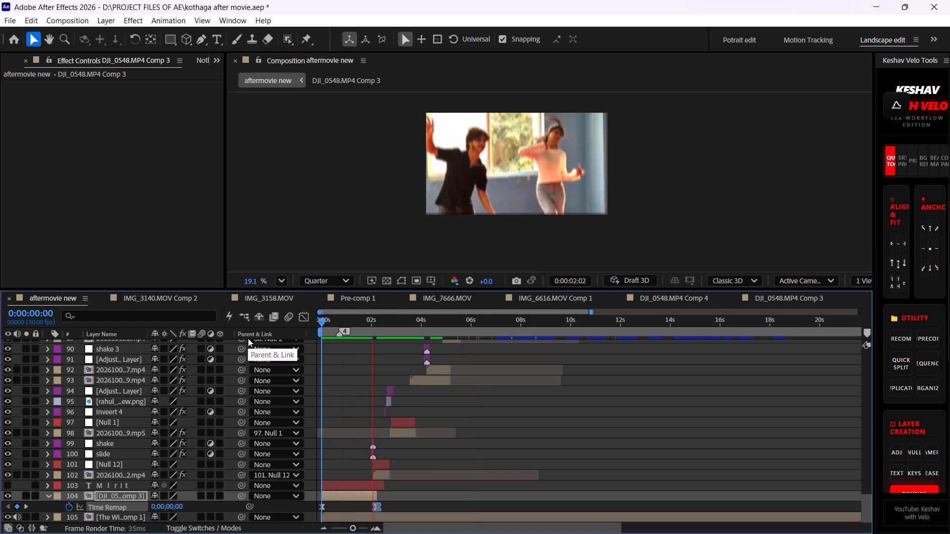
pyautogui.press('space')
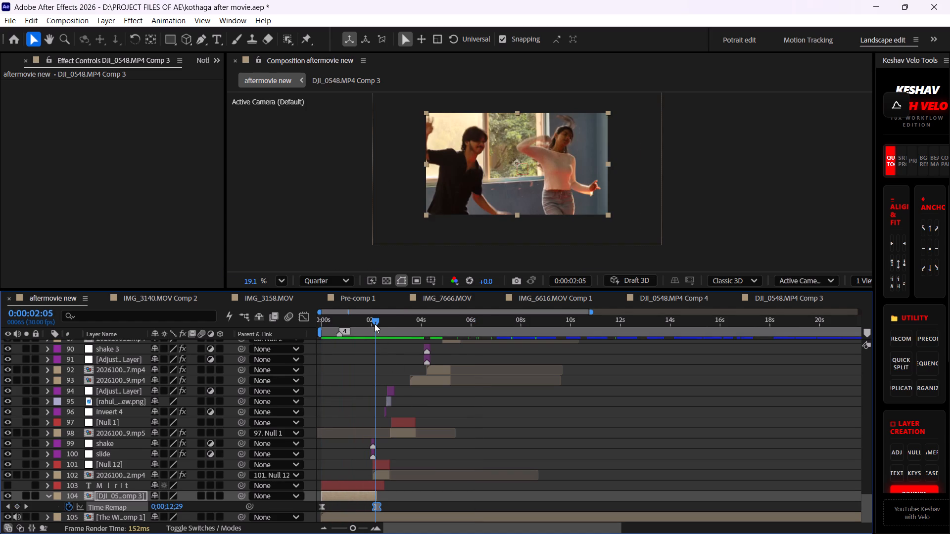
pyautogui.moveTo(375, 324); pyautogui.dragTo(314, 328)
pyautogui.press('space')
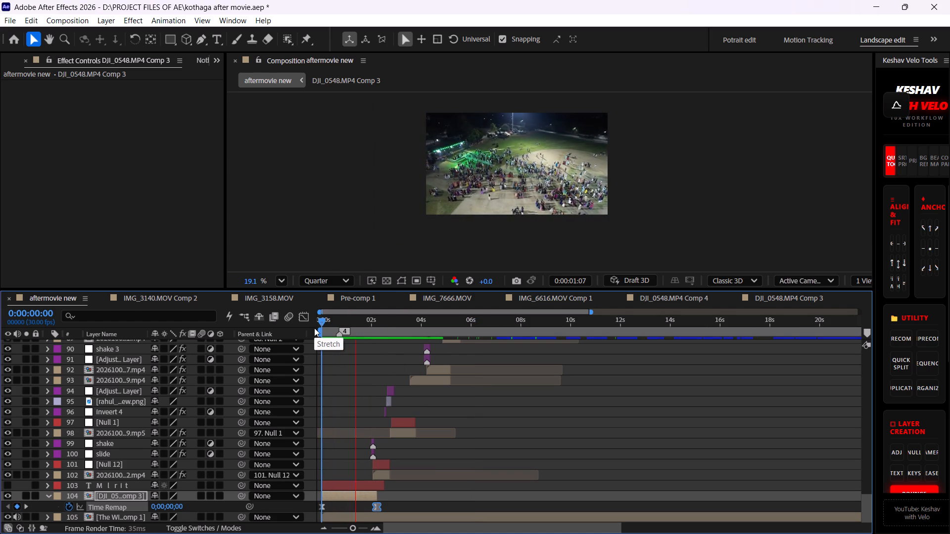
pyautogui.press('space')
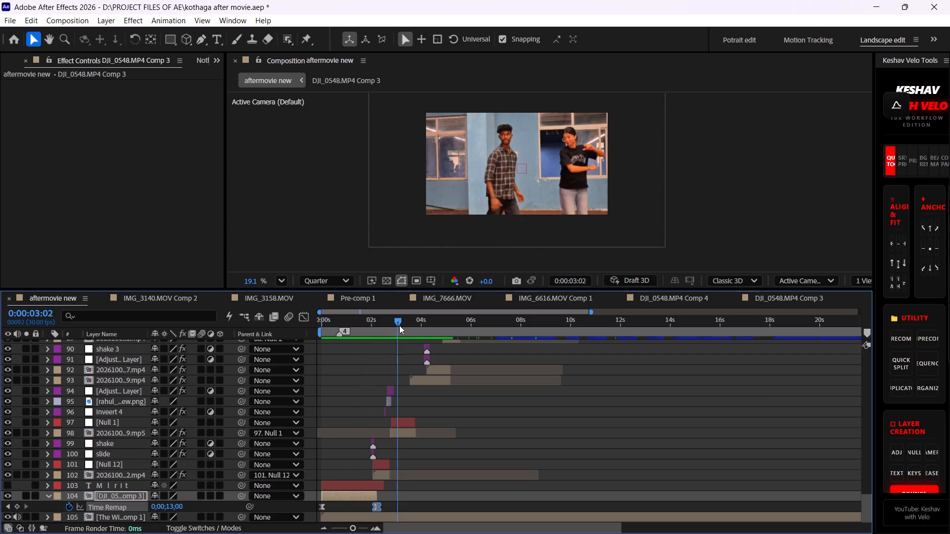
pyautogui.moveTo(396, 323); pyautogui.dragTo(340, 334)
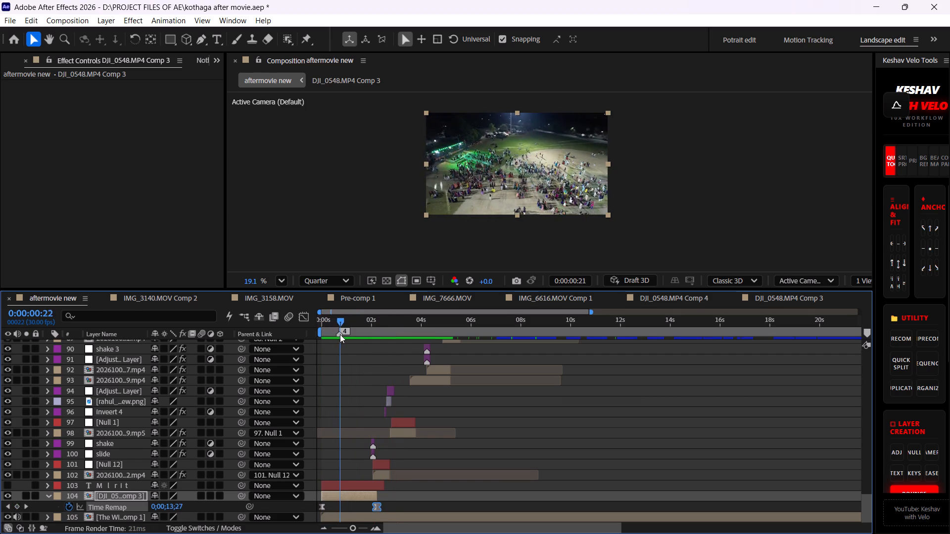
pyautogui.moveTo(340, 334); pyautogui.dragTo(336, 335)
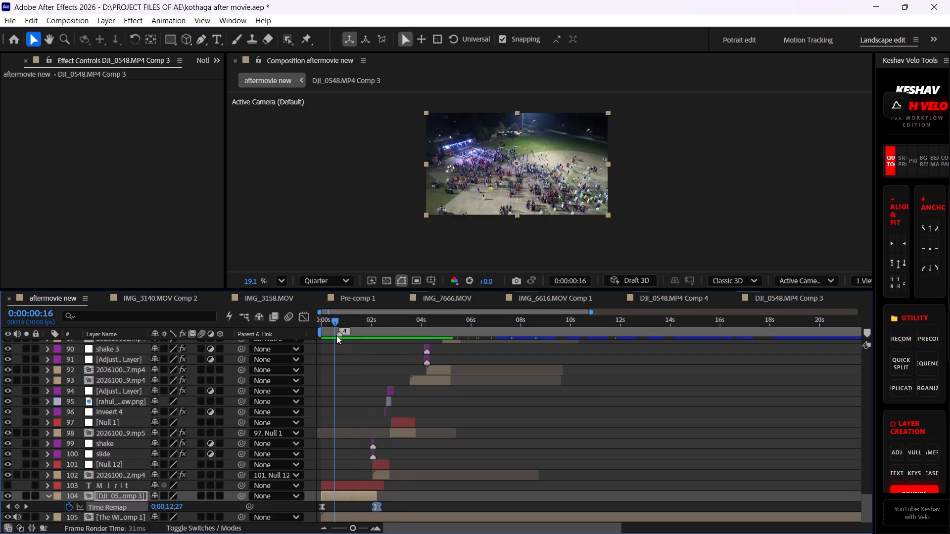
pyautogui.moveTo(336, 335); pyautogui.dragTo(278, 346)
pyautogui.press('space')
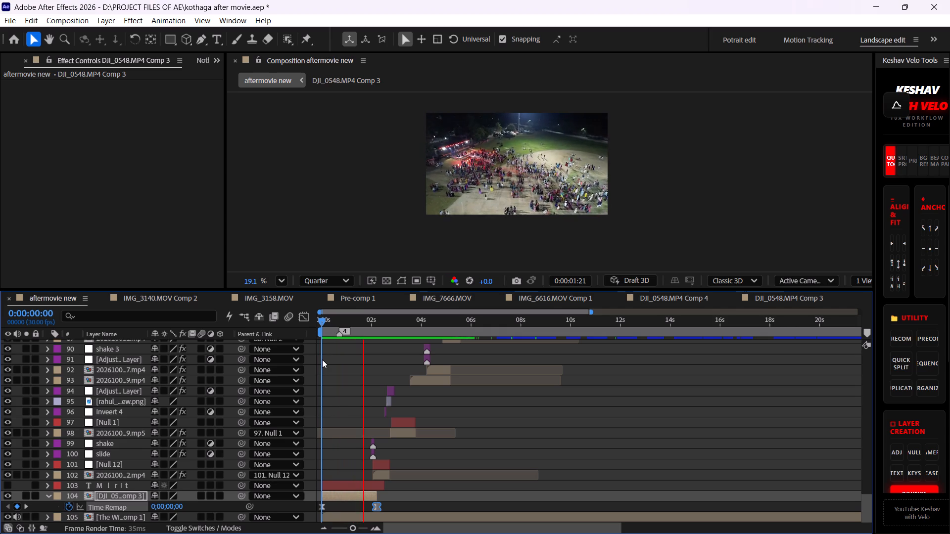
pyautogui.press('space')
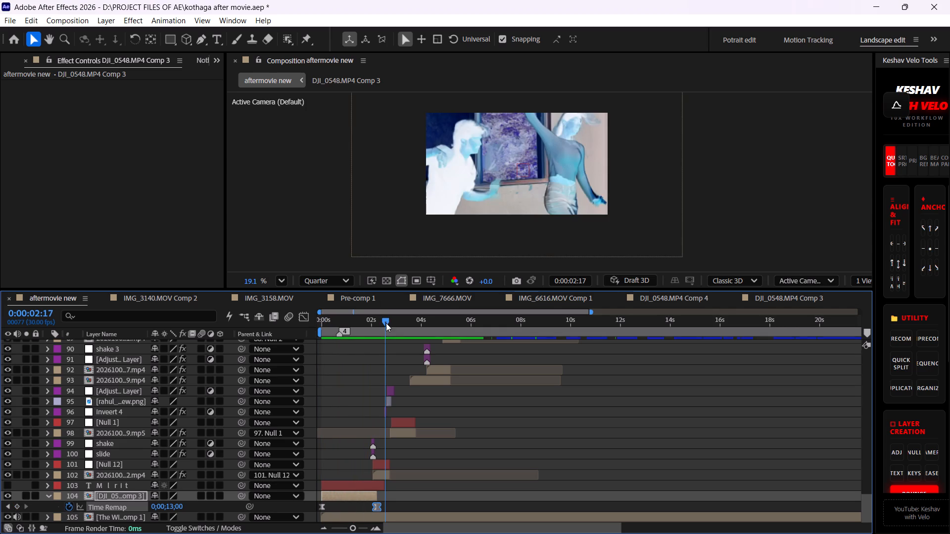
pyautogui.moveTo(386, 324); pyautogui.dragTo(348, 329)
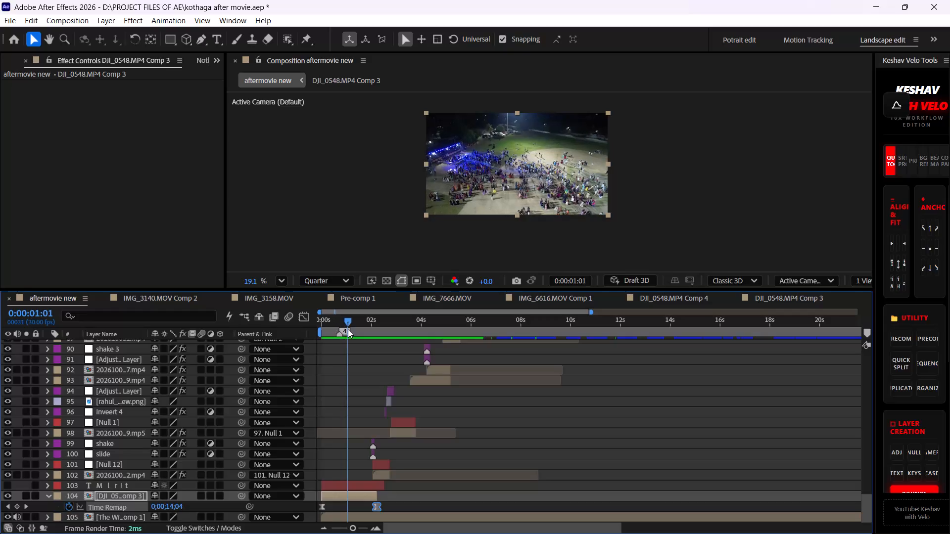
pyautogui.moveTo(348, 329); pyautogui.dragTo(352, 338)
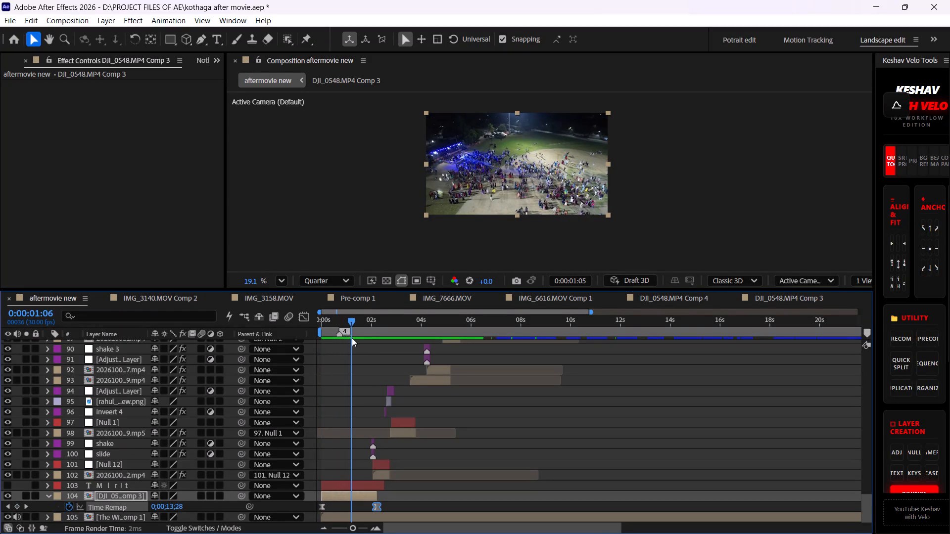
pyautogui.moveTo(352, 338); pyautogui.dragTo(289, 353)
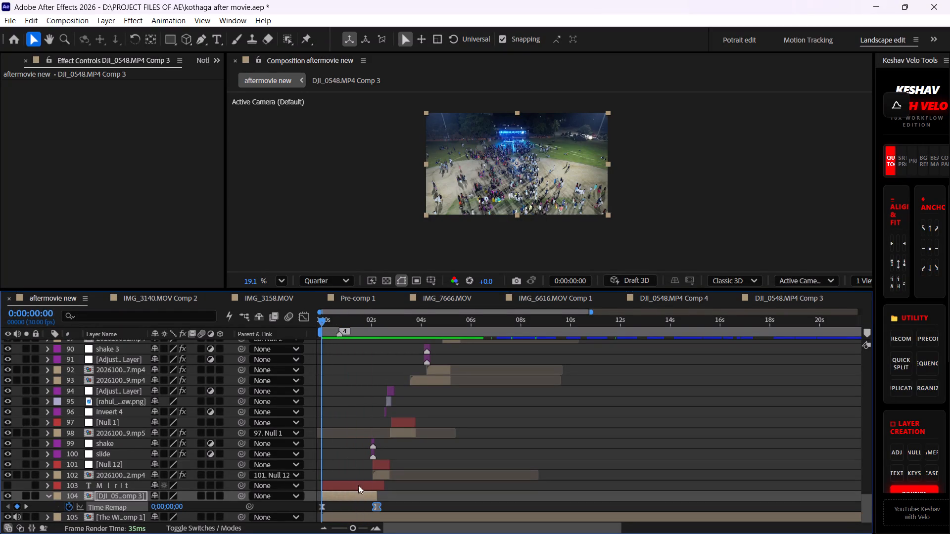
# Delete both Time Remap keyframes of the DJI_0548.MP4 Comp 3 layer and enable time remapping on it afresh.
pyautogui.click(321, 507)
pyautogui.press('Delete')
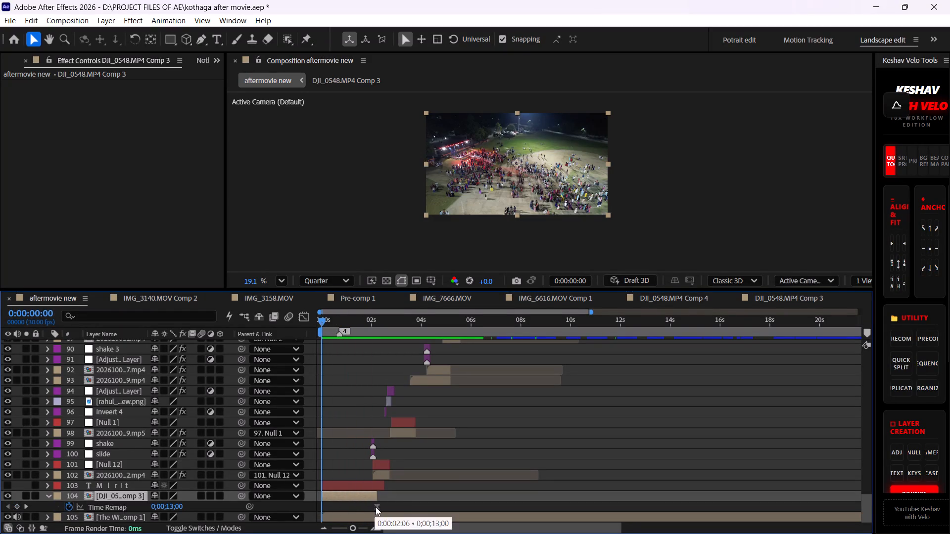
pyautogui.click(377, 506)
pyautogui.press('Delete')
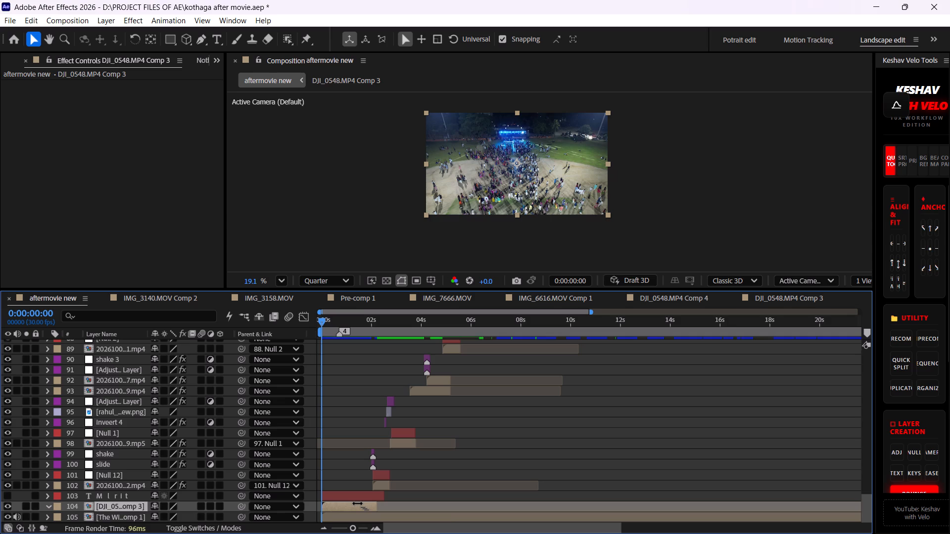
pyautogui.hotkey('ctrl', 'alt', 't')
# Set DJI_0548.MP4 Comp 3's Time Remap to 0;00;15;16 at 0:00:01:26 and move that keyframe to about 0:00:02:04.
pyautogui.scroll(-1, 345, 494)
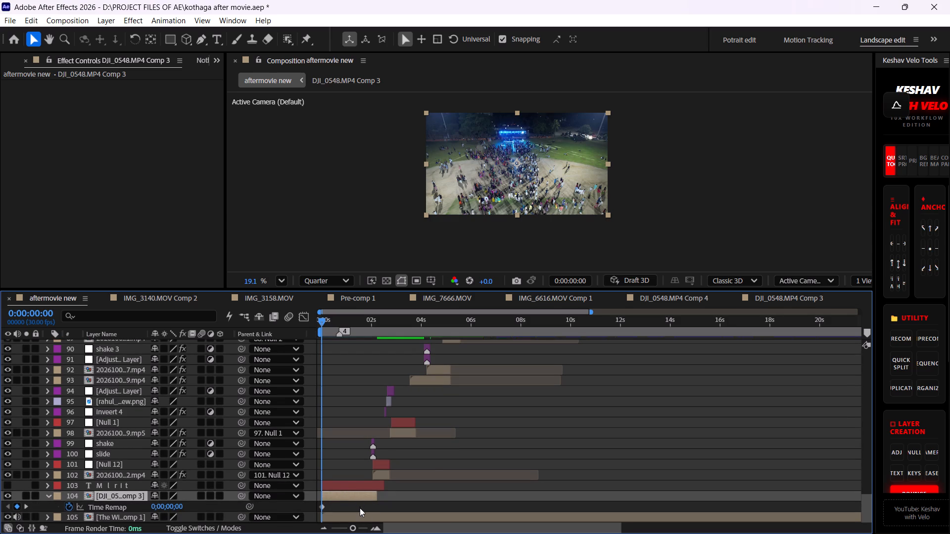
pyautogui.moveTo(355, 529); pyautogui.dragTo(325, 523)
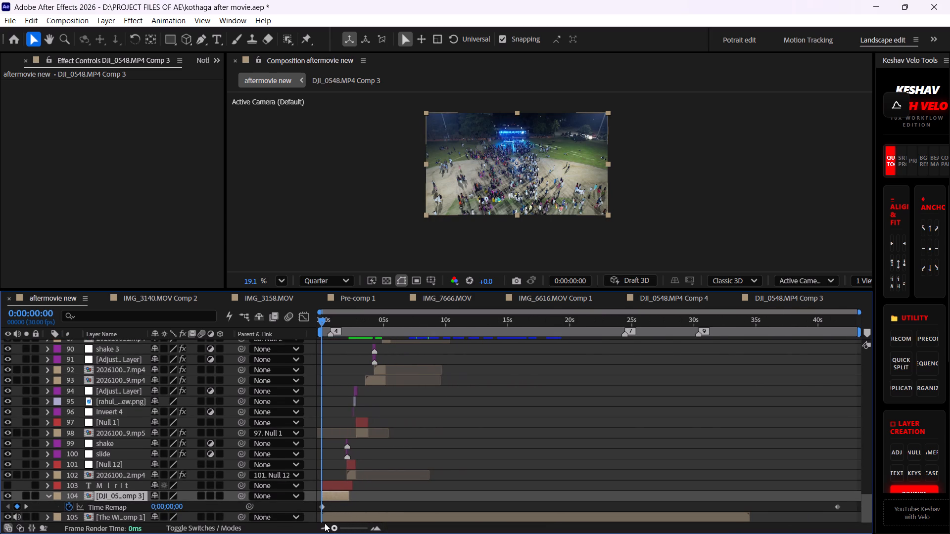
pyautogui.moveTo(325, 523); pyautogui.dragTo(338, 527)
pyautogui.moveTo(338, 527); pyautogui.dragTo(348, 531)
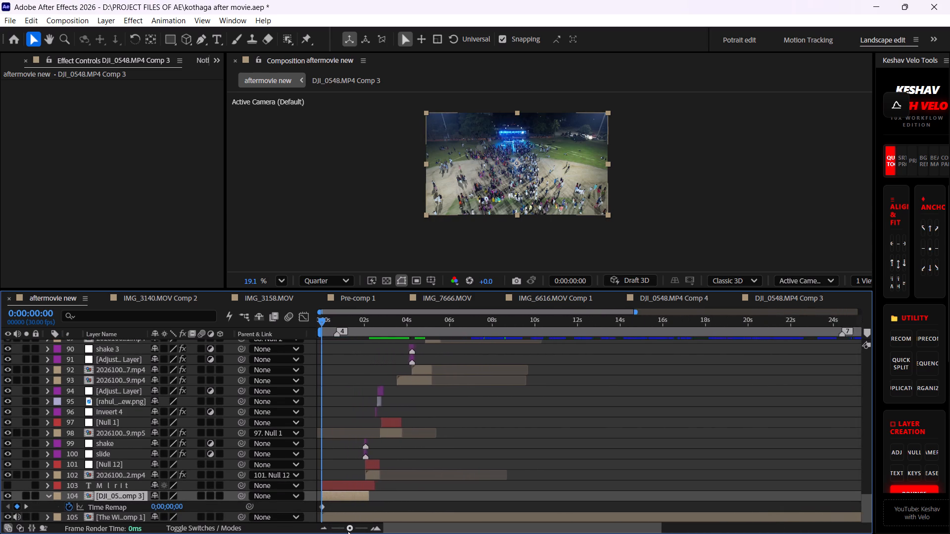
pyautogui.moveTo(348, 531); pyautogui.dragTo(363, 533)
pyautogui.moveTo(325, 322); pyautogui.dragTo(430, 347)
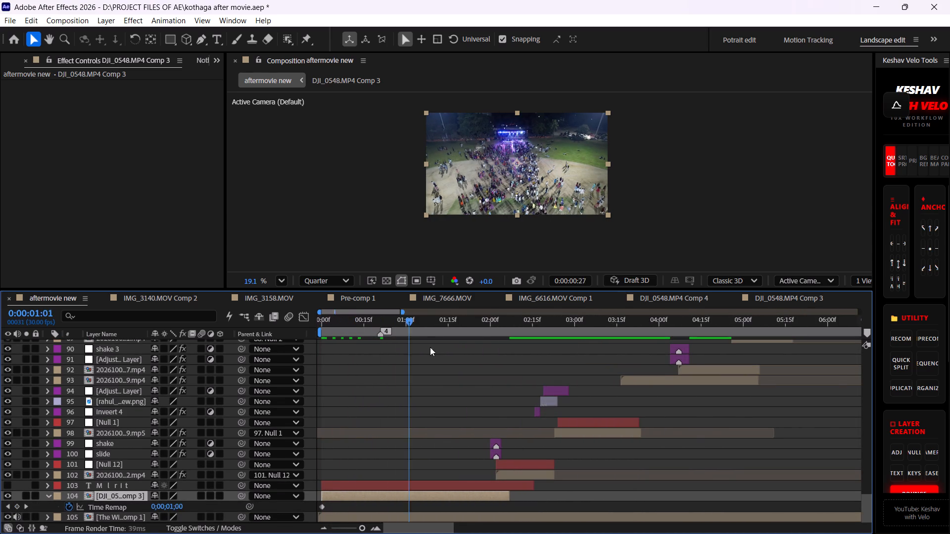
pyautogui.moveTo(430, 347); pyautogui.dragTo(500, 381)
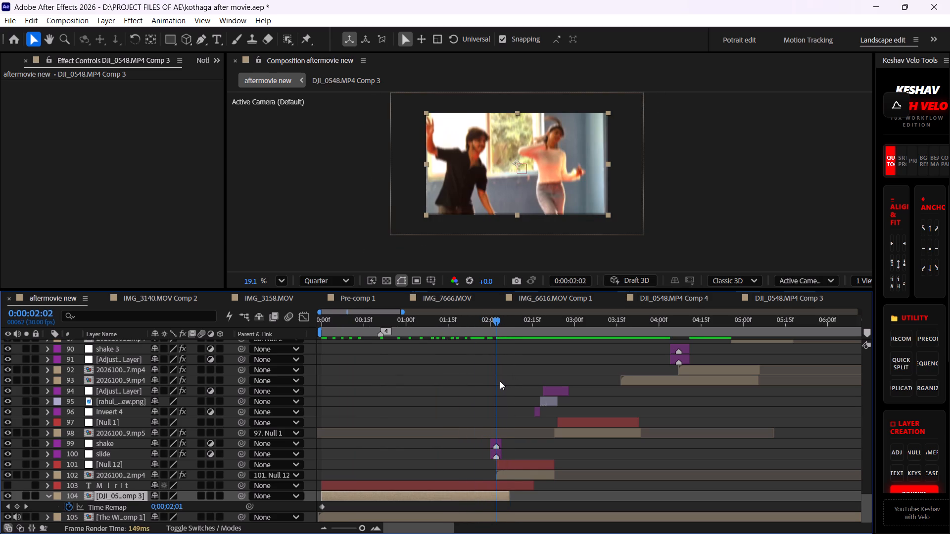
pyautogui.moveTo(500, 381); pyautogui.dragTo(482, 380)
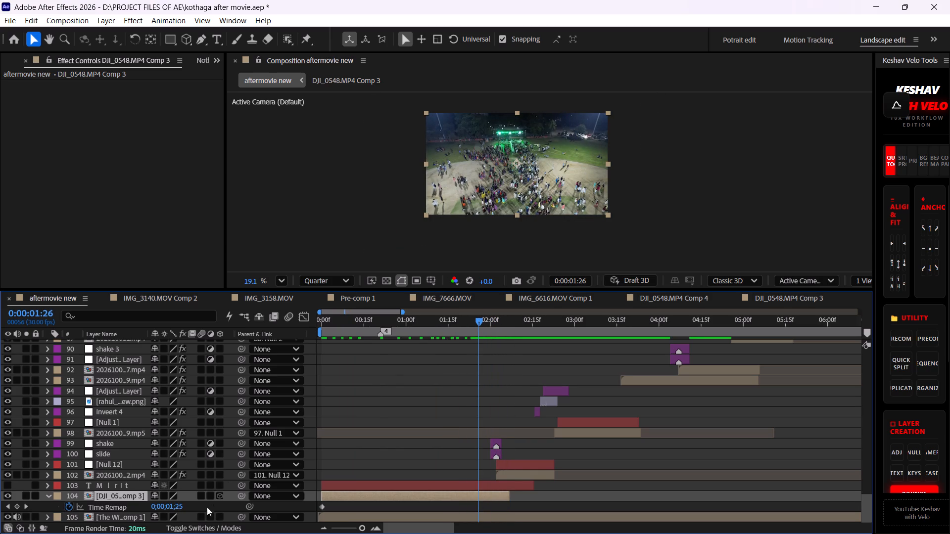
pyautogui.moveTo(169, 507); pyautogui.dragTo(462, 489)
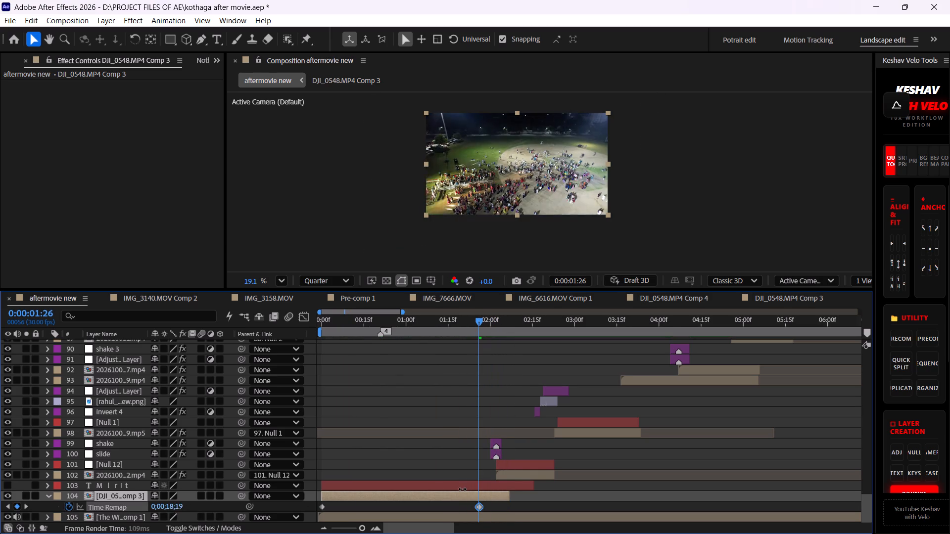
pyautogui.moveTo(462, 489); pyautogui.dragTo(401, 485)
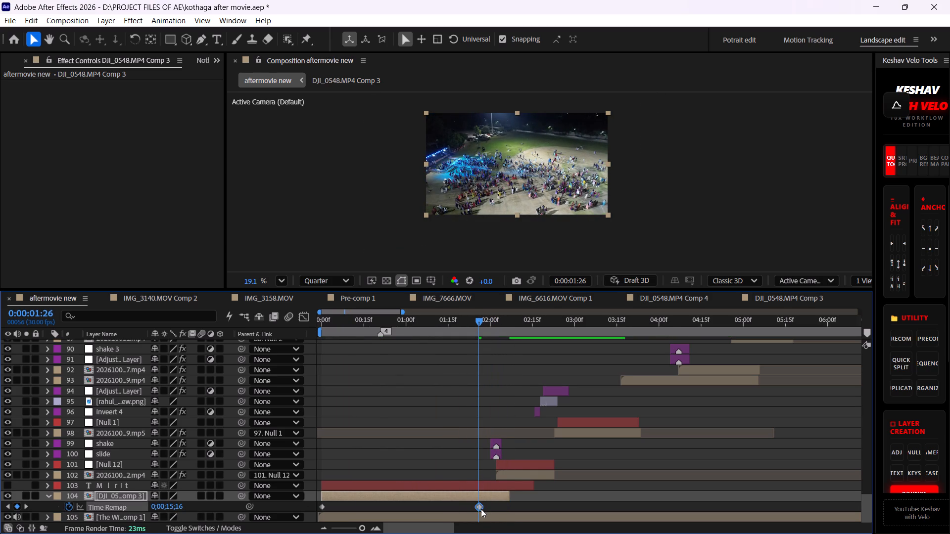
pyautogui.moveTo(478, 507); pyautogui.dragTo(502, 512)
# Apply Easy Ease to both Time Remap keyframes of the DJI_0548.MP4 Comp 3 layer.
pyautogui.moveTo(308, 505); pyautogui.dragTo(548, 517)
pyautogui.press('F9')
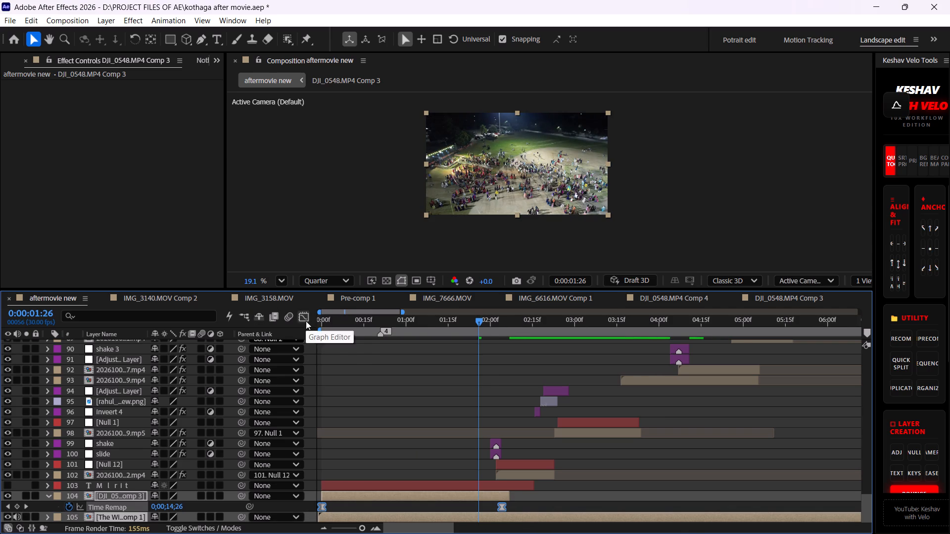
# Raise the start handle of the Keshav Velo Tools graph curve and apply it to both DJI_0548.MP4 Comp 3 Time Remap keyframes.
pyautogui.click(306, 321)
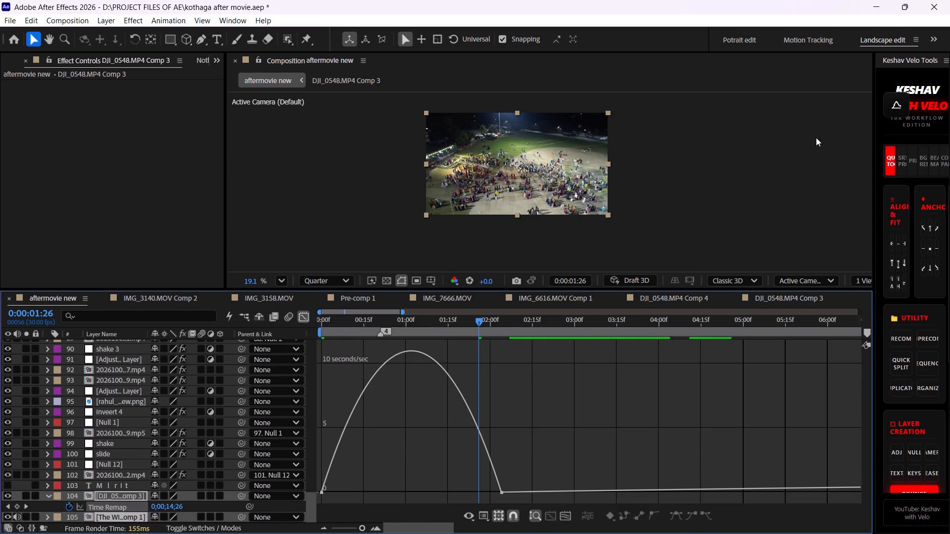
pyautogui.click(896, 108)
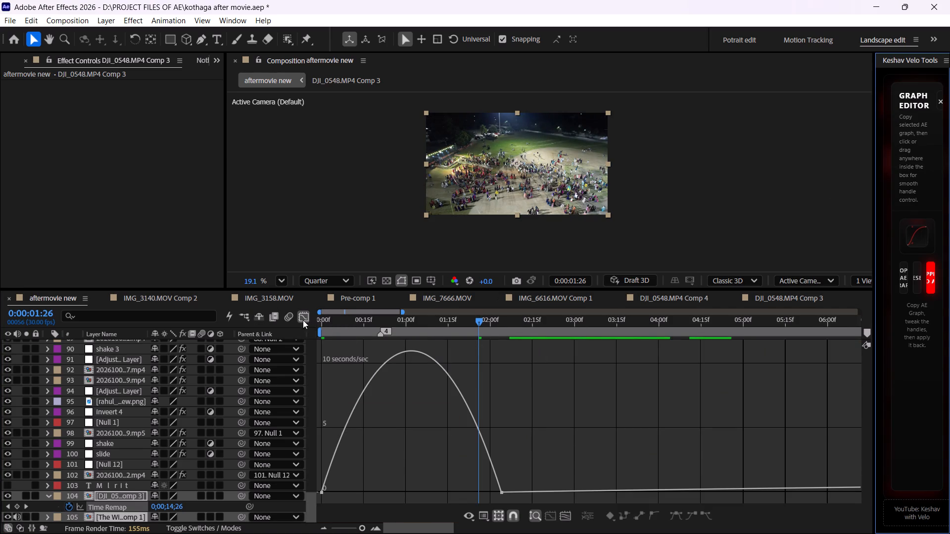
pyautogui.click(303, 320)
pyautogui.moveTo(314, 503); pyautogui.dragTo(555, 517)
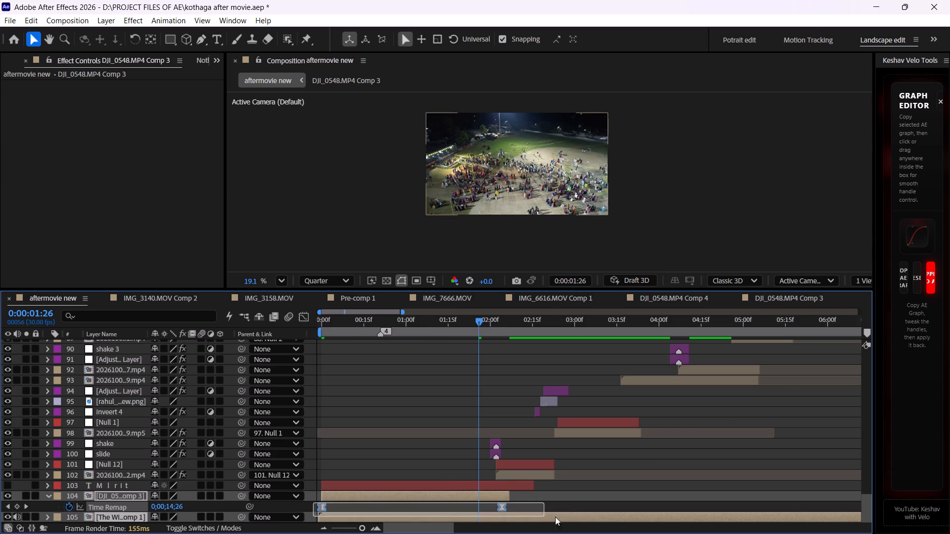
pyautogui.moveTo(555, 517); pyautogui.dragTo(581, 517)
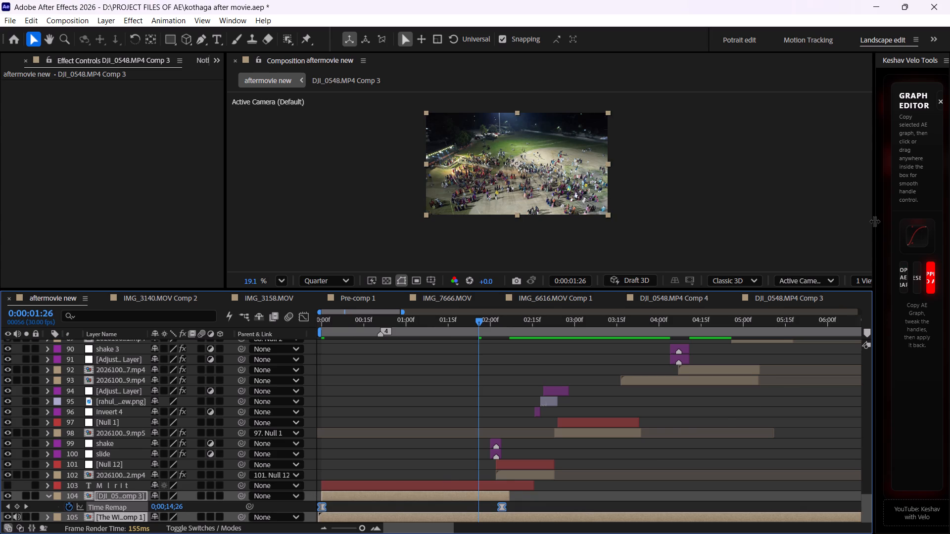
pyautogui.moveTo(874, 221); pyautogui.dragTo(810, 223)
pyautogui.moveTo(867, 222); pyautogui.dragTo(847, 194)
pyautogui.moveTo(864, 164); pyautogui.dragTo(929, 190)
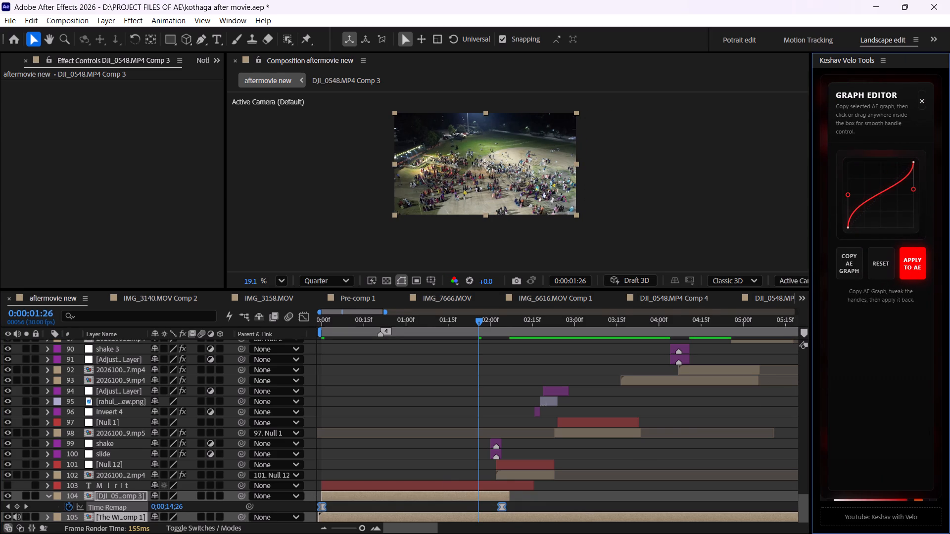
pyautogui.moveTo(850, 195); pyautogui.dragTo(852, 181)
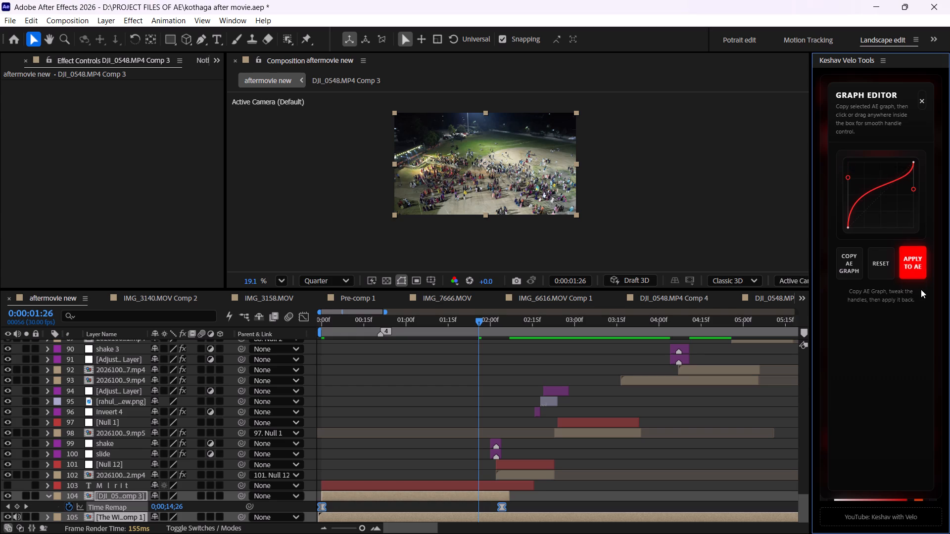
pyautogui.click(909, 266)
# Play aftermovie new from 0:00:00:00 to review the drone shot's new easing into the dance clip.
pyautogui.moveTo(474, 322); pyautogui.dragTo(316, 339)
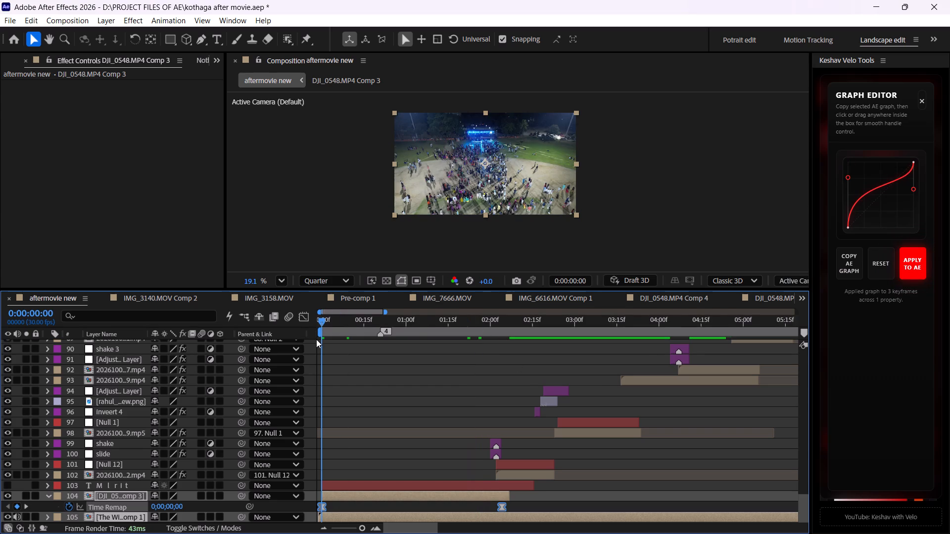
pyautogui.press('space')
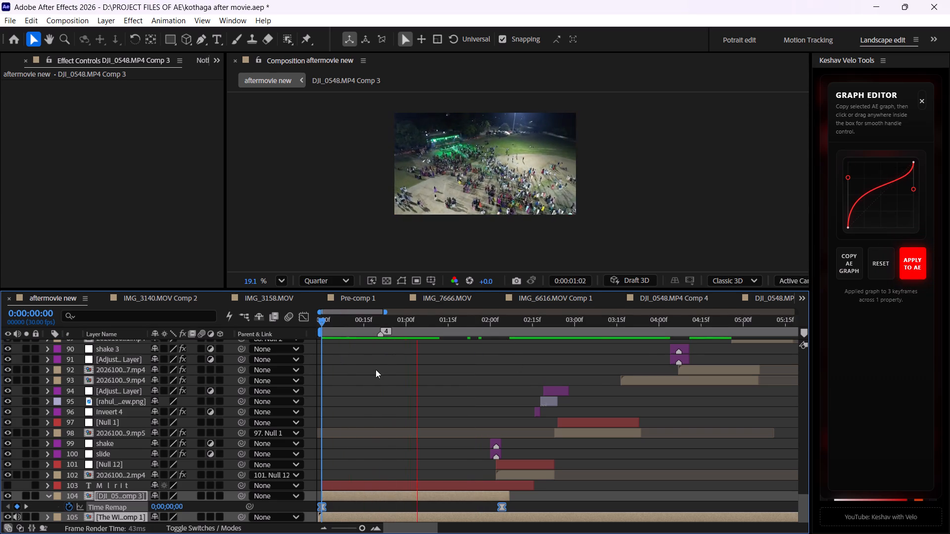
pyautogui.press('space')
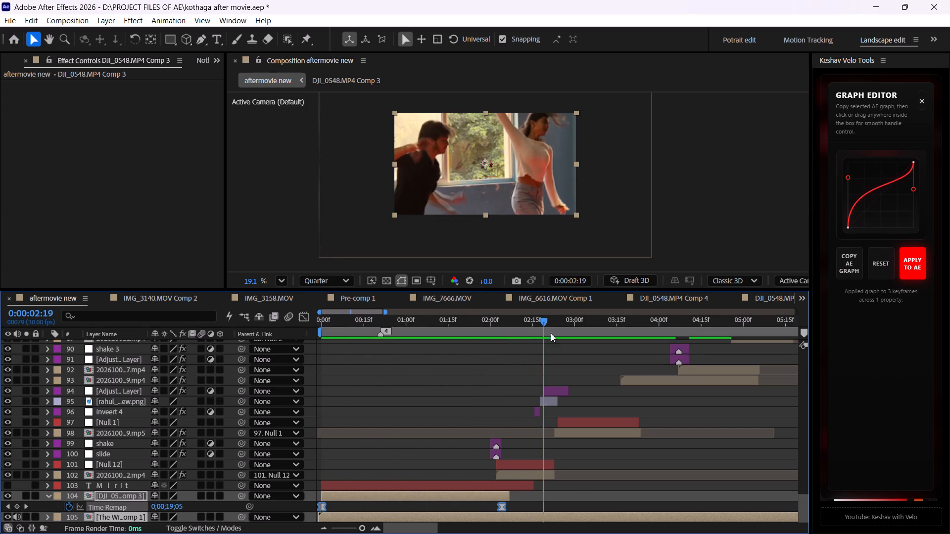
# Lower the graph curve's end handle to the bottom corner and apply the curve to the drone layer's Time Remap keyframes.
pyautogui.moveTo(914, 192); pyautogui.dragTo(920, 232)
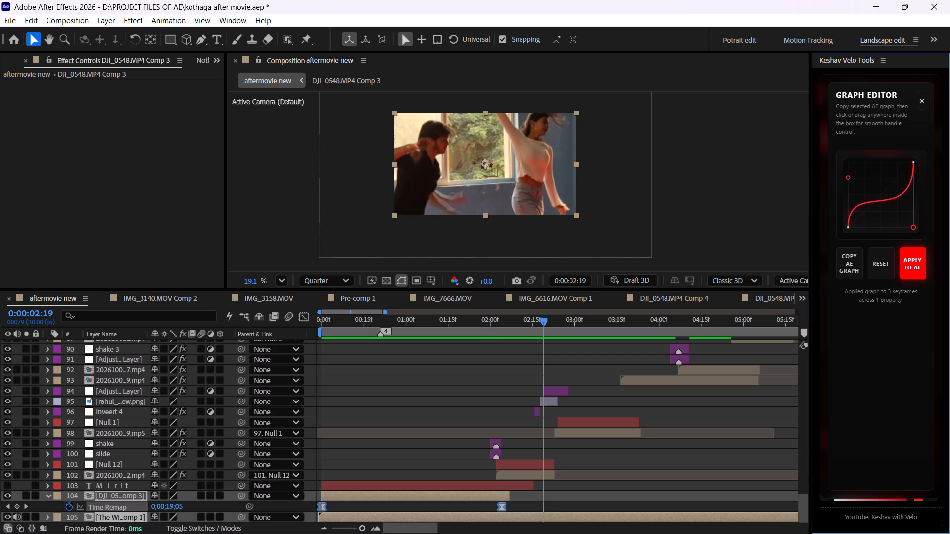
pyautogui.moveTo(920, 232); pyautogui.dragTo(919, 231)
pyautogui.click(908, 267)
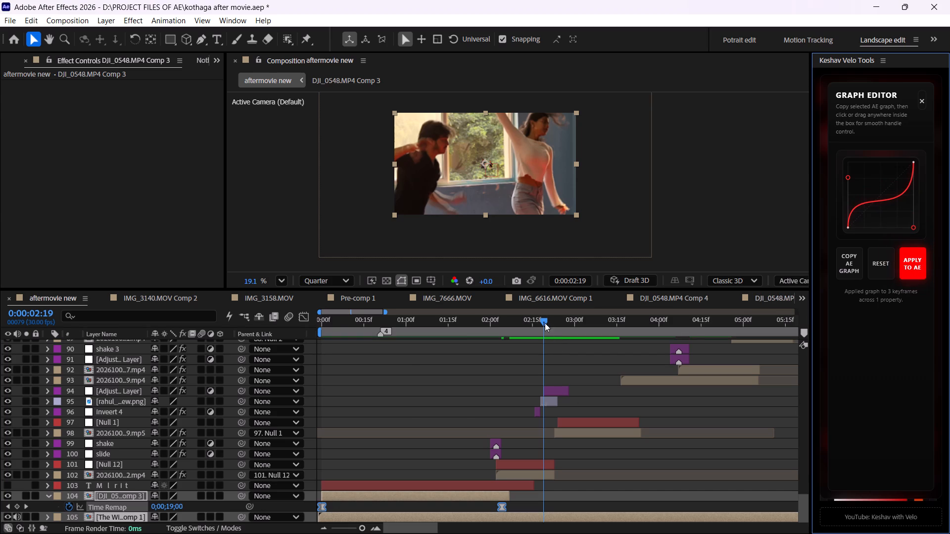
# Play the opening seconds of aftermovie new to review the drone shot with the steeper ease.
pyautogui.moveTo(541, 323); pyautogui.dragTo(326, 344)
pyautogui.press('space')
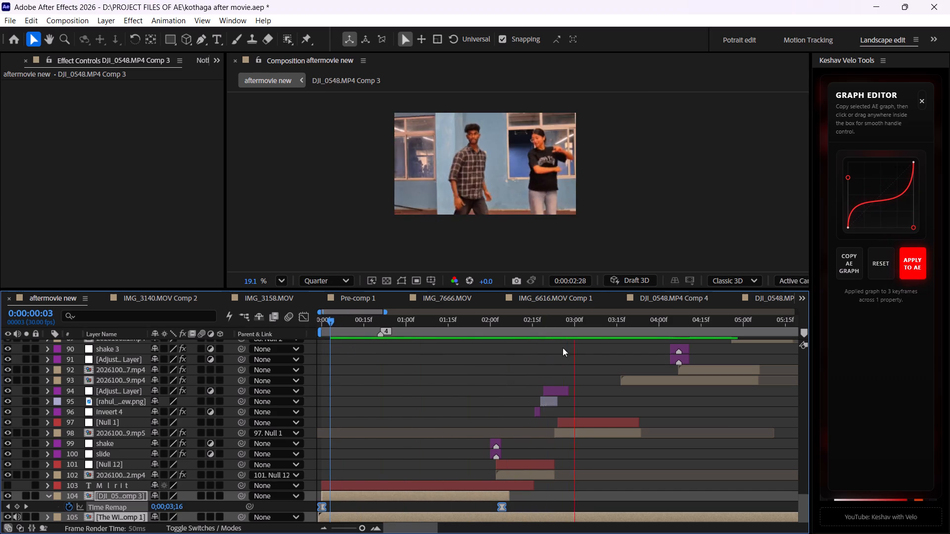
pyautogui.press('space')
# Collapse the DJI_0548.MP4 Comp 3 layer, select the text layer above it and return the current time to 0:00:00:00.
pyautogui.click(47, 496)
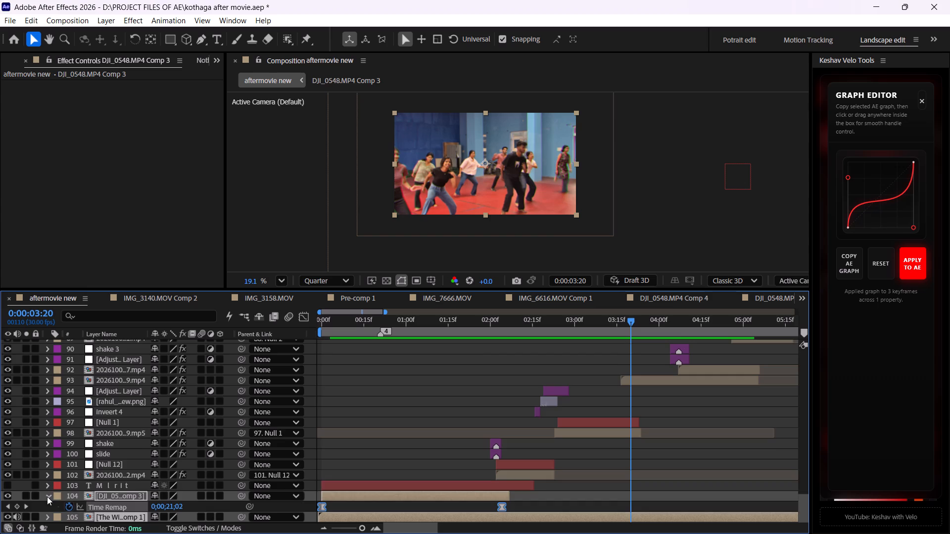
pyautogui.click(361, 526)
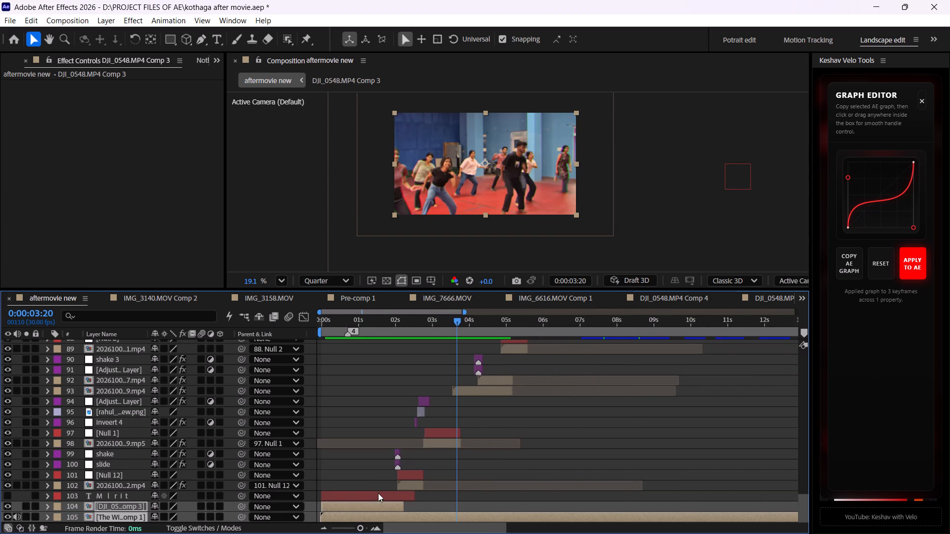
pyautogui.click(378, 492)
pyautogui.moveTo(456, 324); pyautogui.dragTo(279, 331)
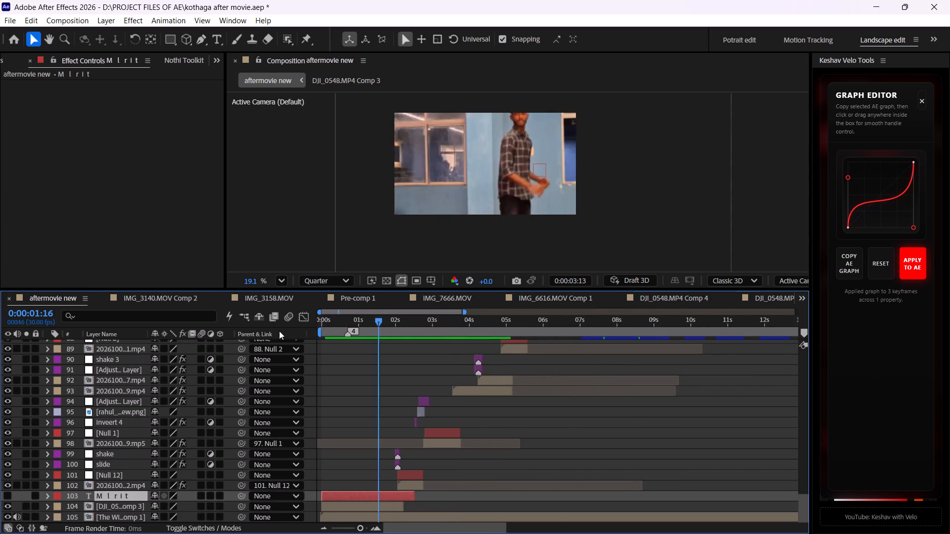
pyautogui.moveTo(279, 331); pyautogui.dragTo(254, 331)
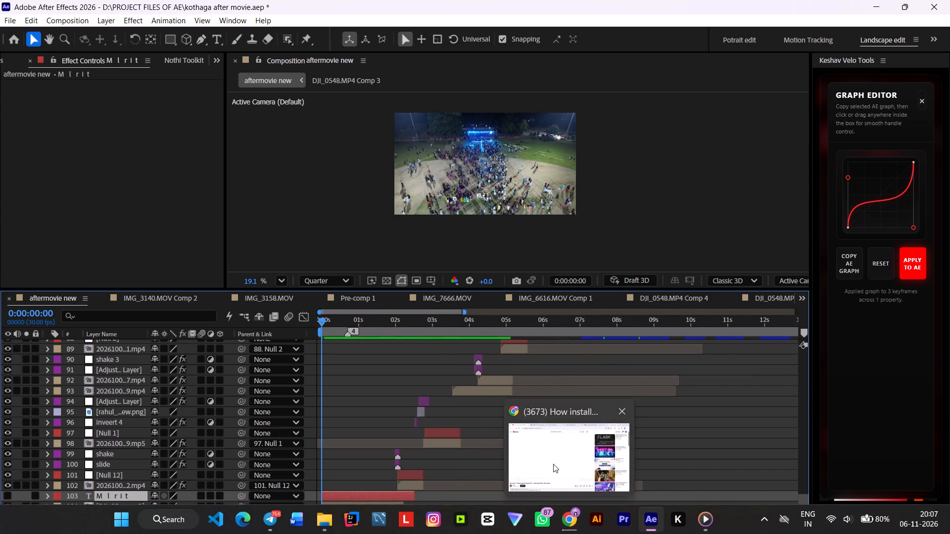
# Switch to Chrome and close every tab except the YouTube tutorial on installing Elite shader.
pyautogui.click(553, 464)
pyautogui.click(297, 12)
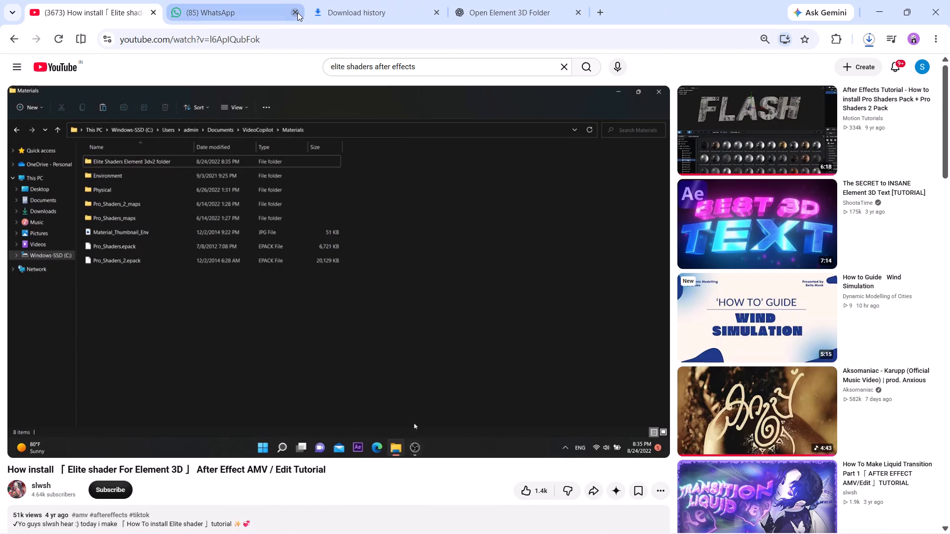
pyautogui.click(297, 12)
pyautogui.click(297, 12)
pyautogui.click(297, 12)
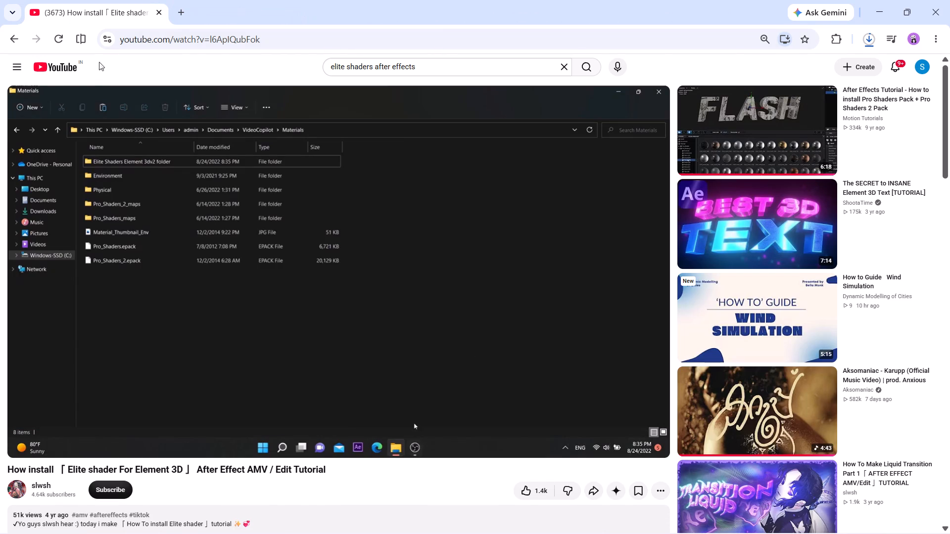
# Open the Element 3D tutorial "3D Text in After Effects Malayalam" from the Anugeeth visuals channel and skip its ad.
pyautogui.click(41, 68)
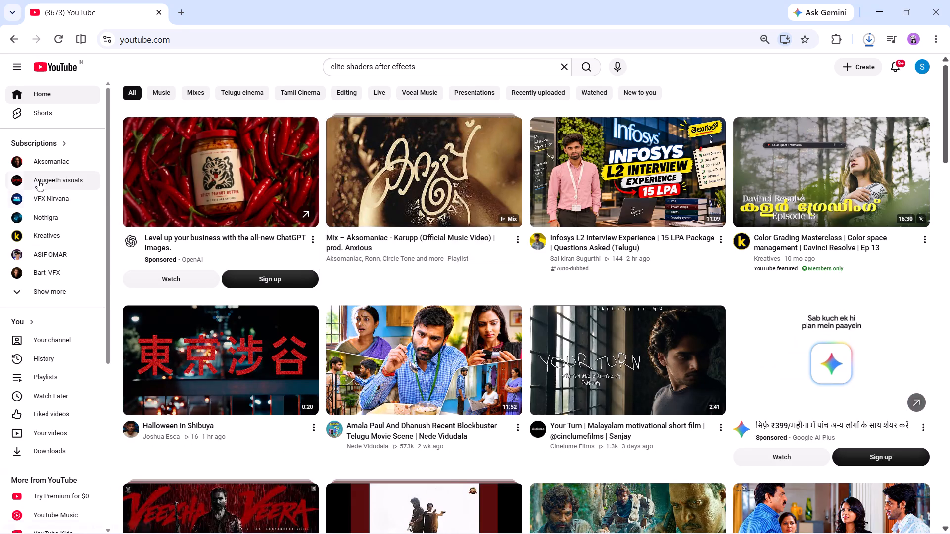
pyautogui.click(38, 180)
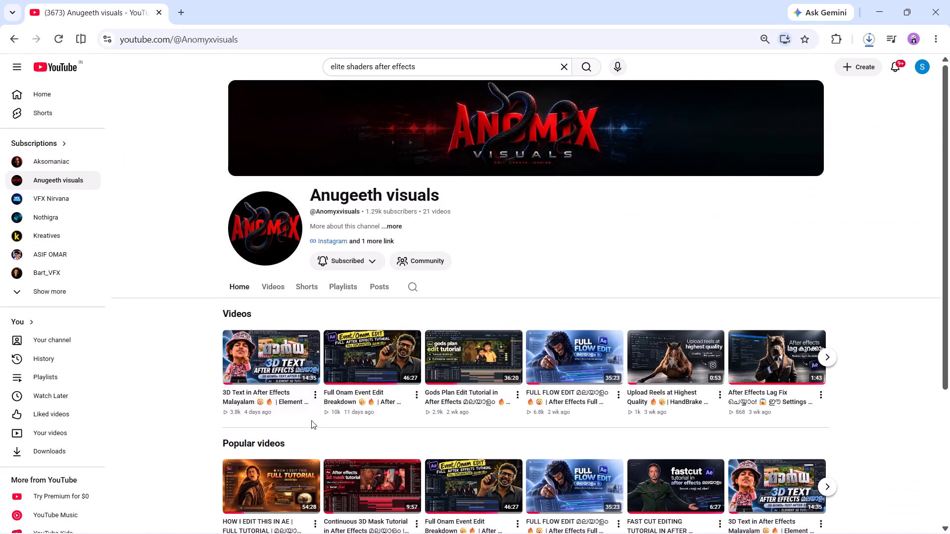
pyautogui.click(269, 360)
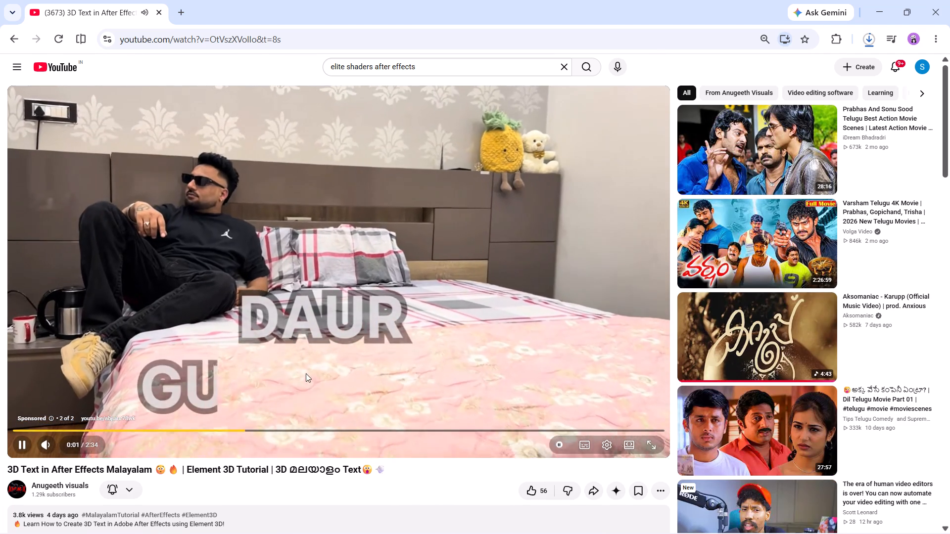
pyautogui.scroll(-2, 303, 360)
pyautogui.scroll(1, 293, 369)
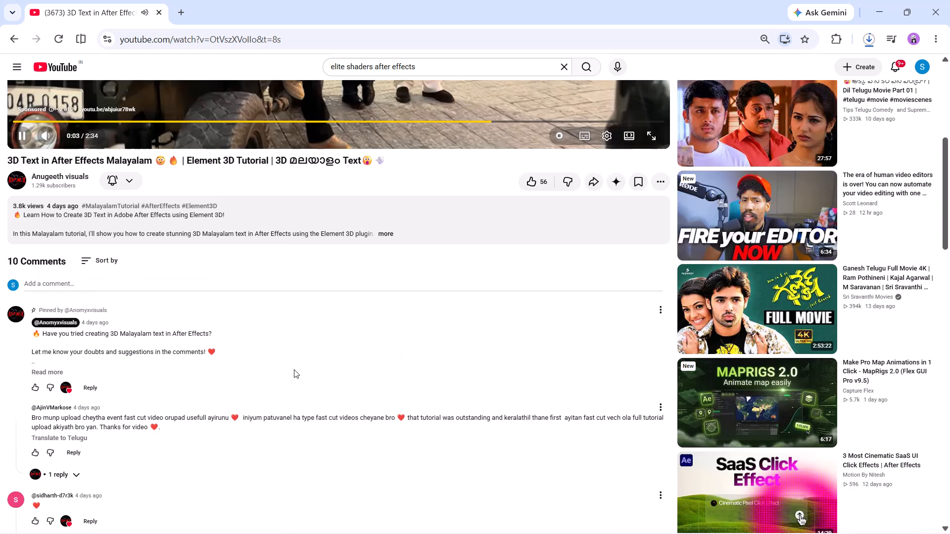
pyautogui.scroll(2, 300, 376)
pyautogui.scroll(2, 524, 265)
pyautogui.scroll(2, 433, 273)
pyautogui.scroll(2, 448, 339)
pyautogui.scroll(-2, 448, 339)
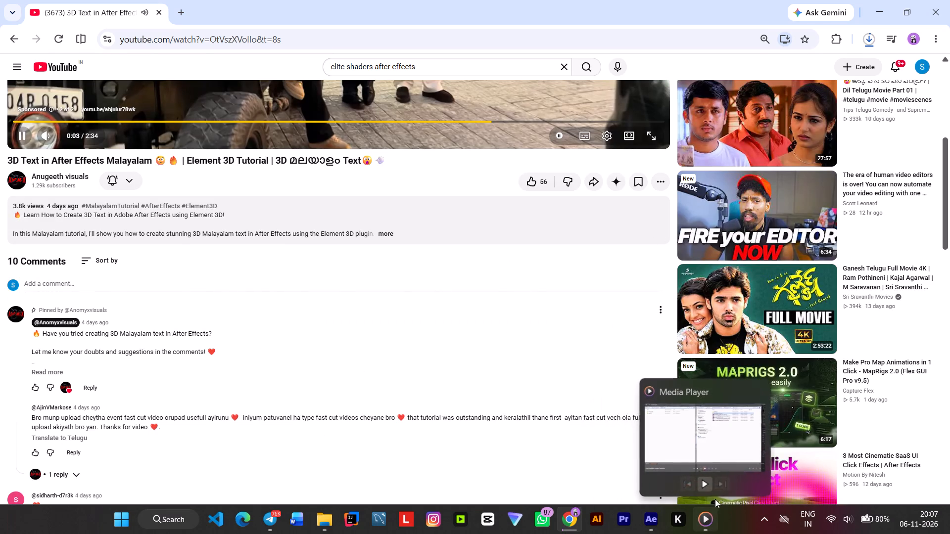
pyautogui.click(750, 398)
pyautogui.scroll(3, 455, 336)
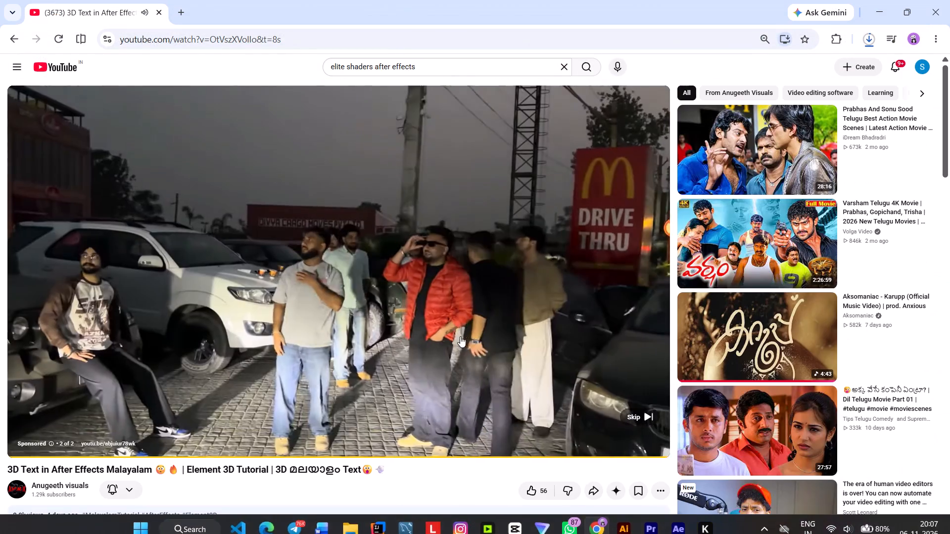
pyautogui.click(636, 413)
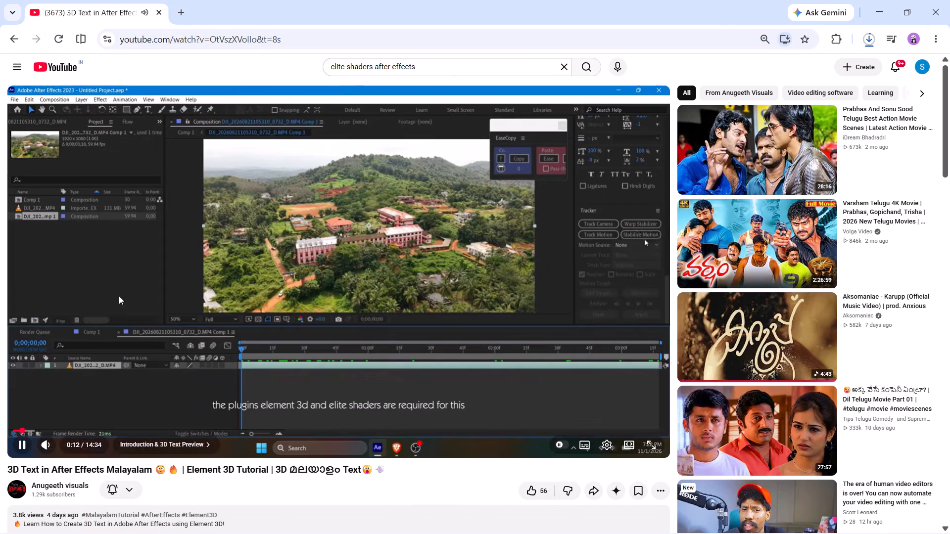
# Skim the tutorial's early part on preparing the After Effects composition, jumping between about 0:45 and 1:27.
pyautogui.click(77, 426)
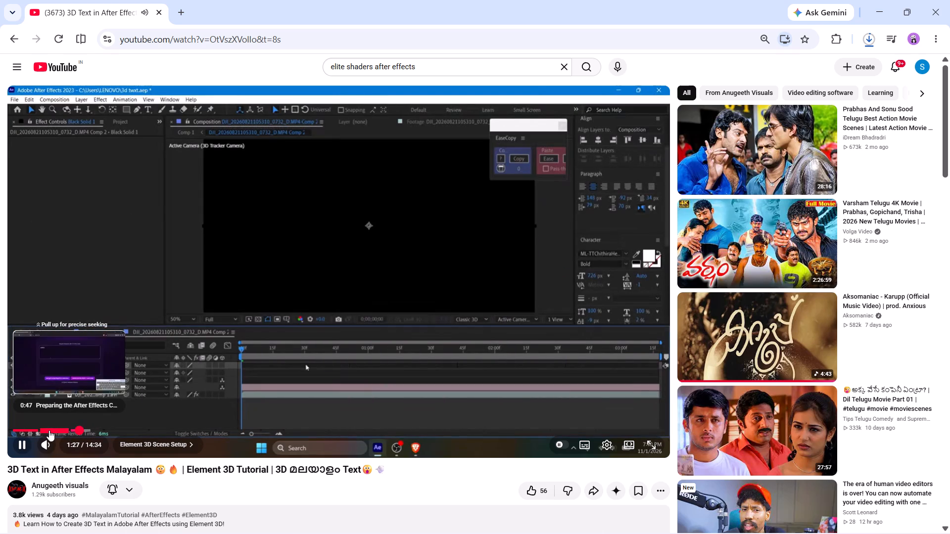
pyautogui.click(39, 430)
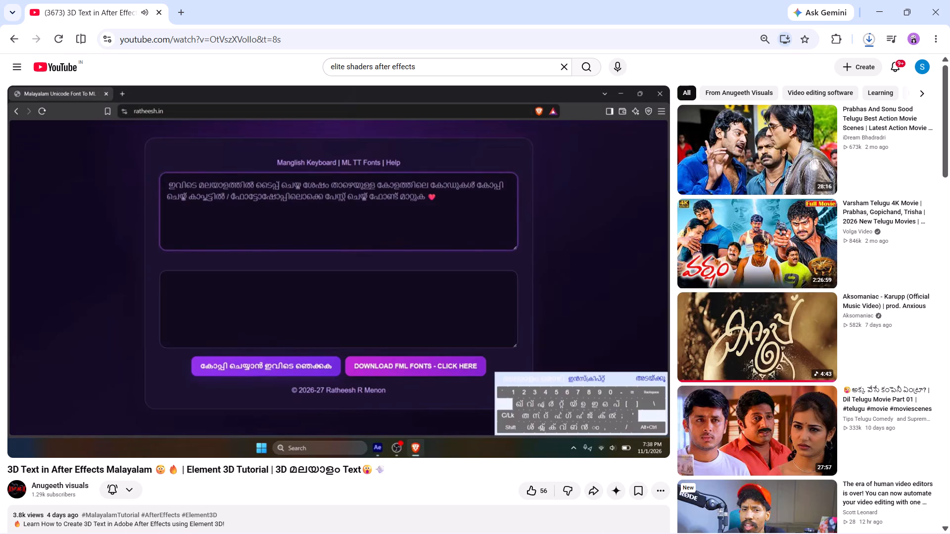
pyautogui.press('Right')
pyautogui.press('Left')
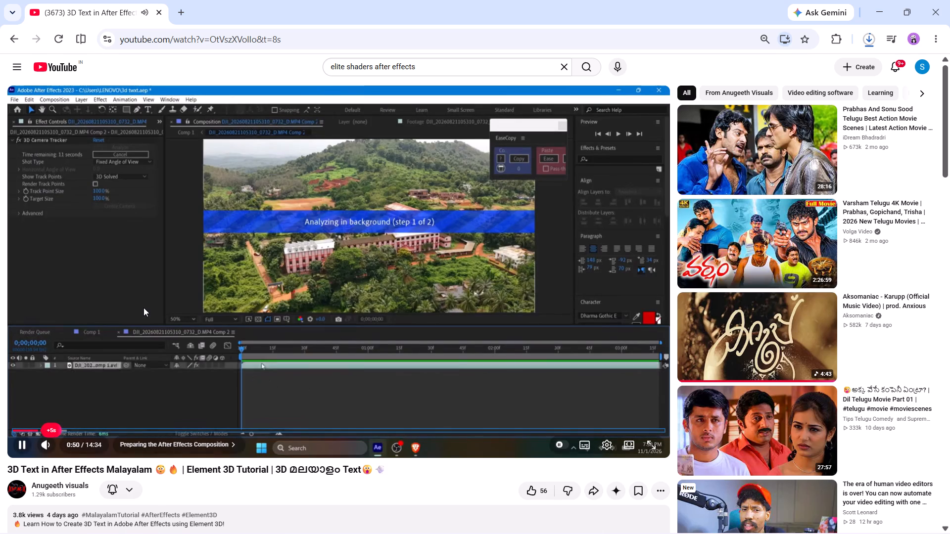
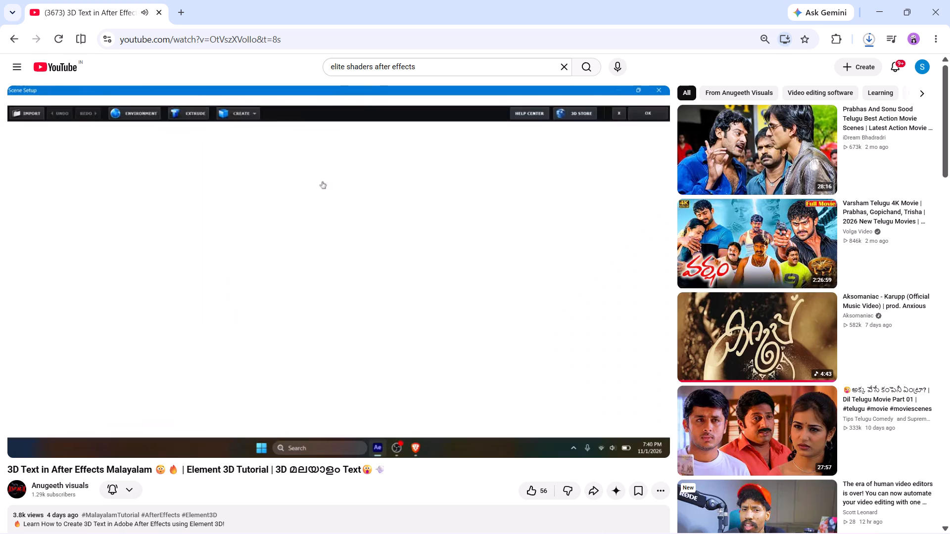
# Watch the tutorial's Element 3D Scene Setup part up to about 1:50 and pause it there.
pyautogui.click(373, 473)
pyautogui.click(371, 339)
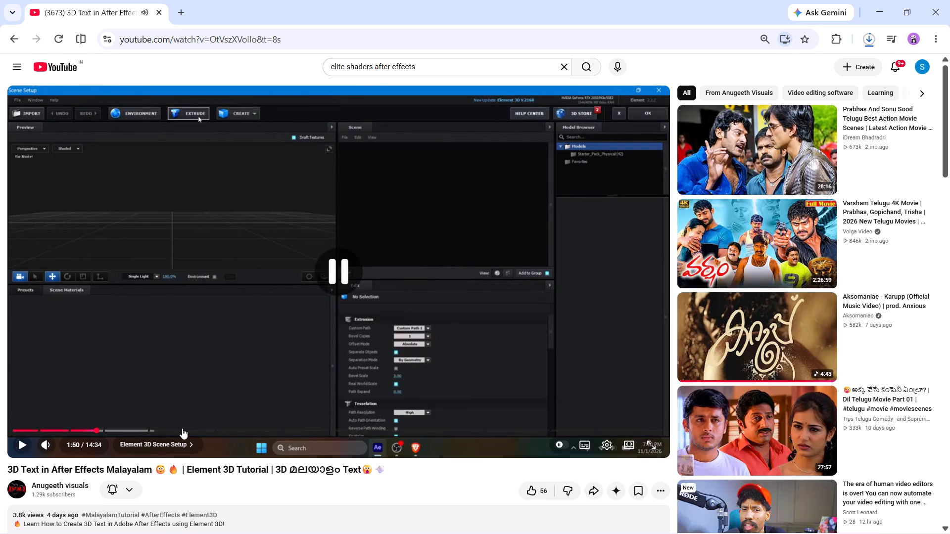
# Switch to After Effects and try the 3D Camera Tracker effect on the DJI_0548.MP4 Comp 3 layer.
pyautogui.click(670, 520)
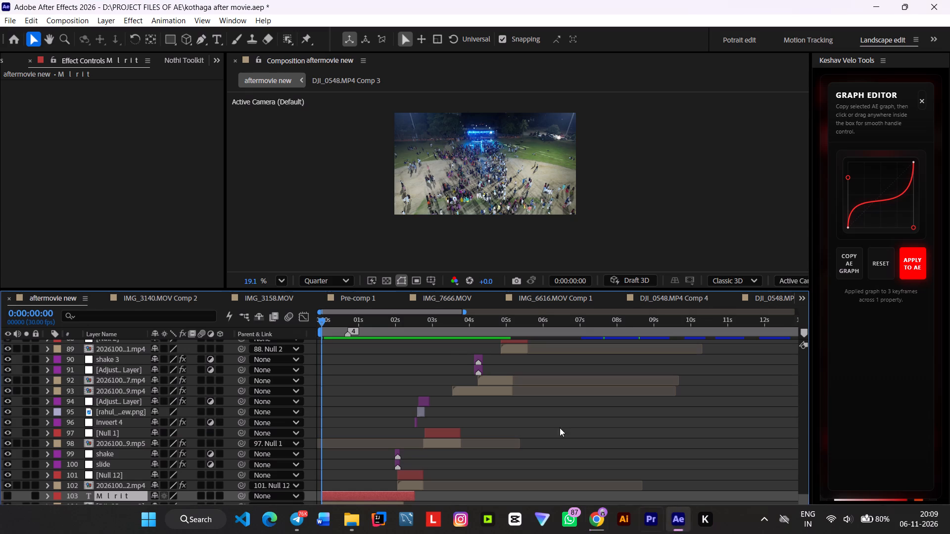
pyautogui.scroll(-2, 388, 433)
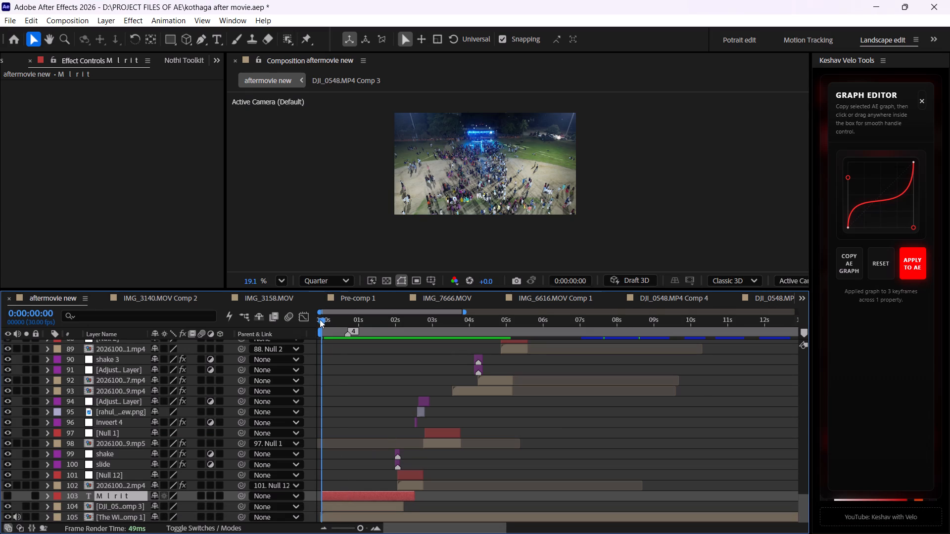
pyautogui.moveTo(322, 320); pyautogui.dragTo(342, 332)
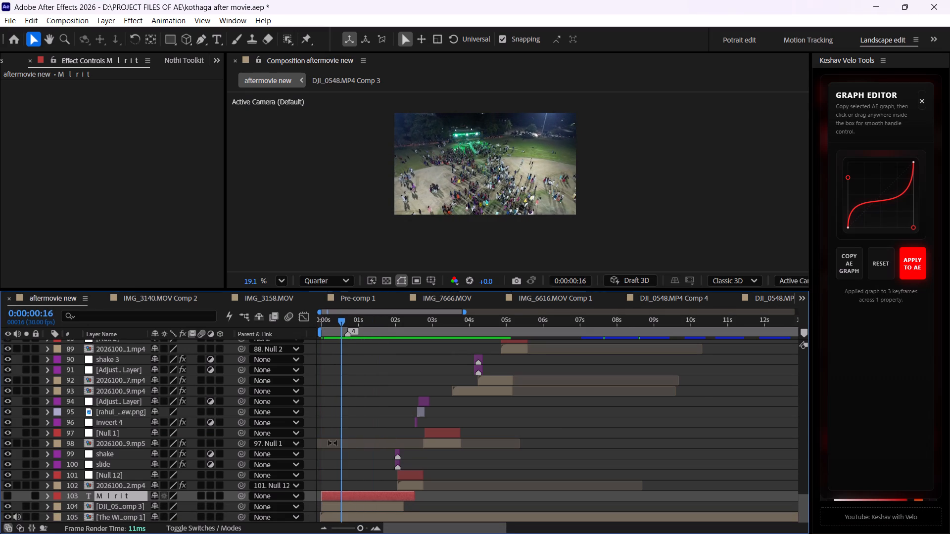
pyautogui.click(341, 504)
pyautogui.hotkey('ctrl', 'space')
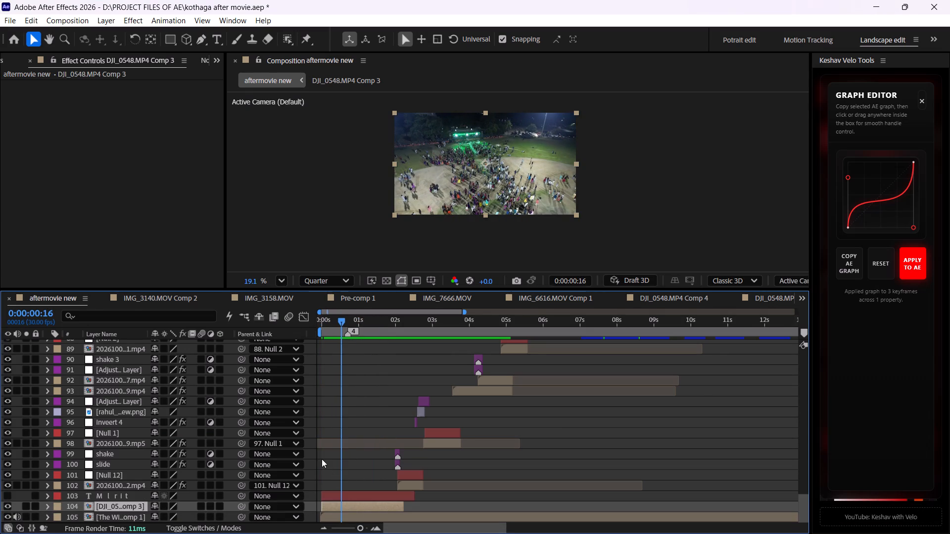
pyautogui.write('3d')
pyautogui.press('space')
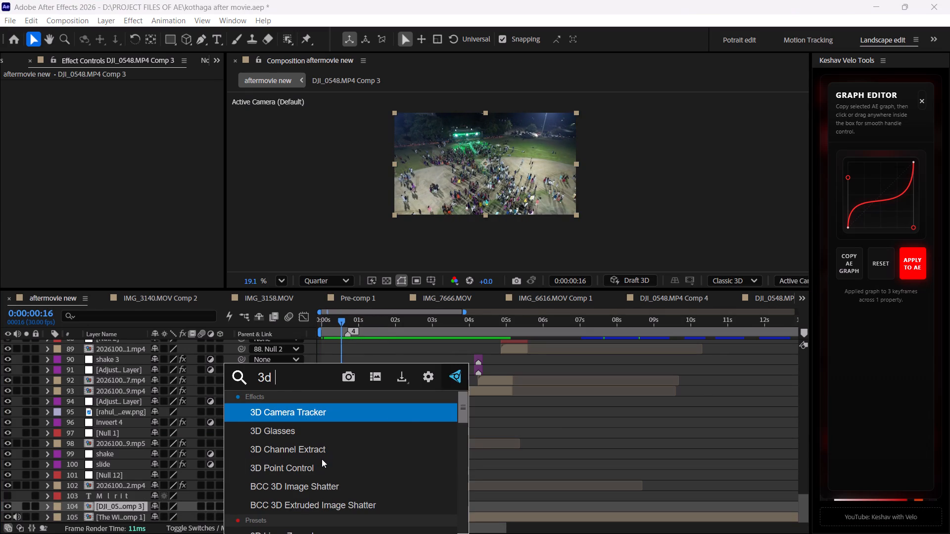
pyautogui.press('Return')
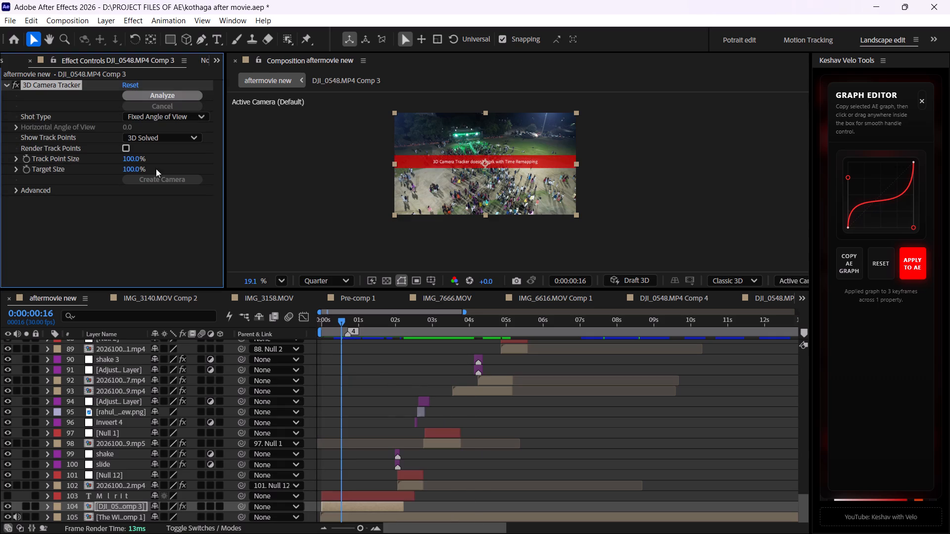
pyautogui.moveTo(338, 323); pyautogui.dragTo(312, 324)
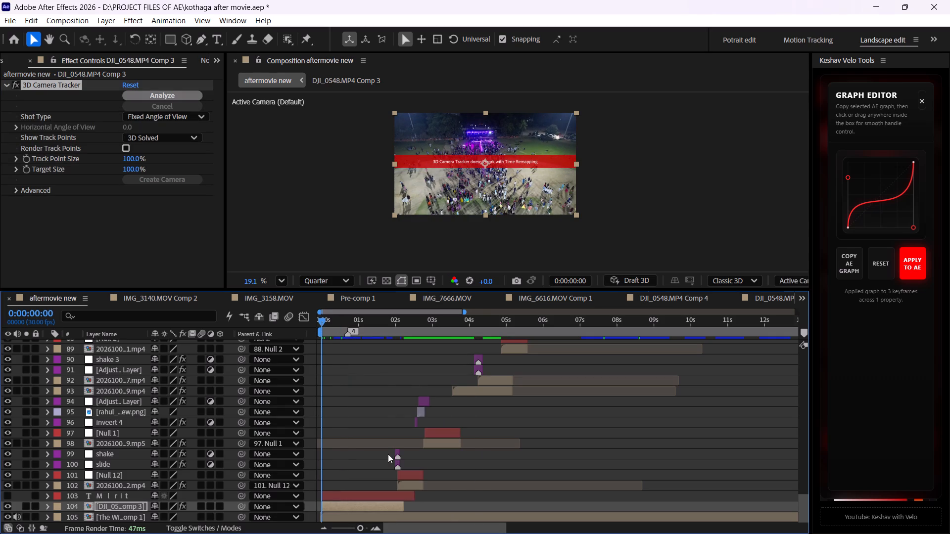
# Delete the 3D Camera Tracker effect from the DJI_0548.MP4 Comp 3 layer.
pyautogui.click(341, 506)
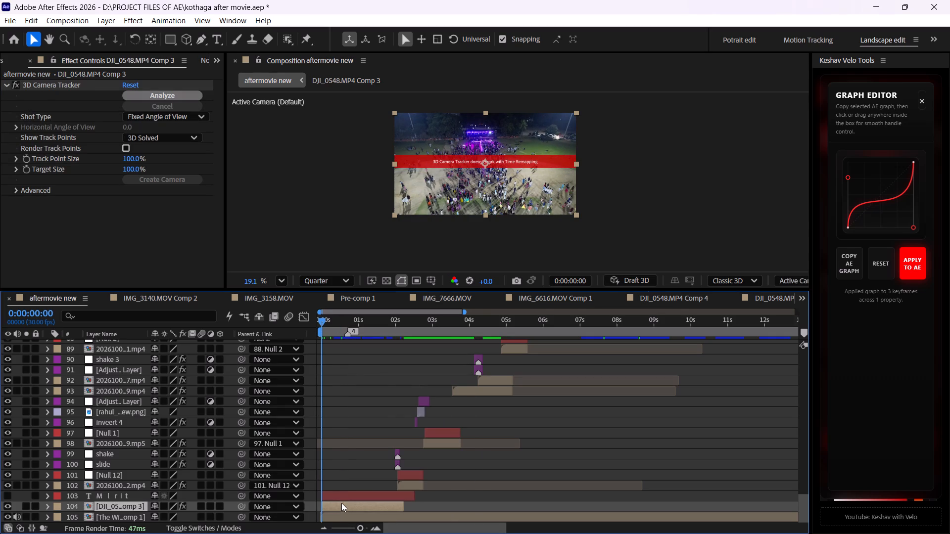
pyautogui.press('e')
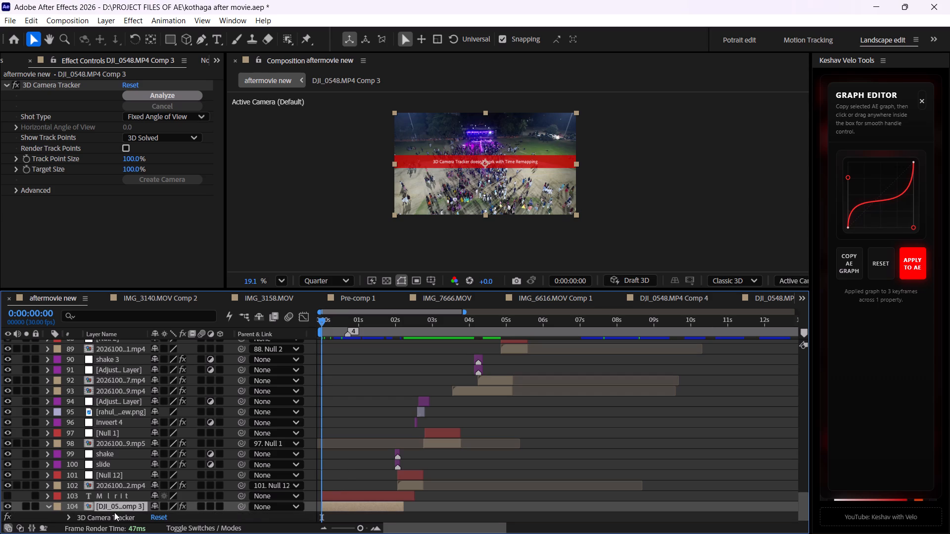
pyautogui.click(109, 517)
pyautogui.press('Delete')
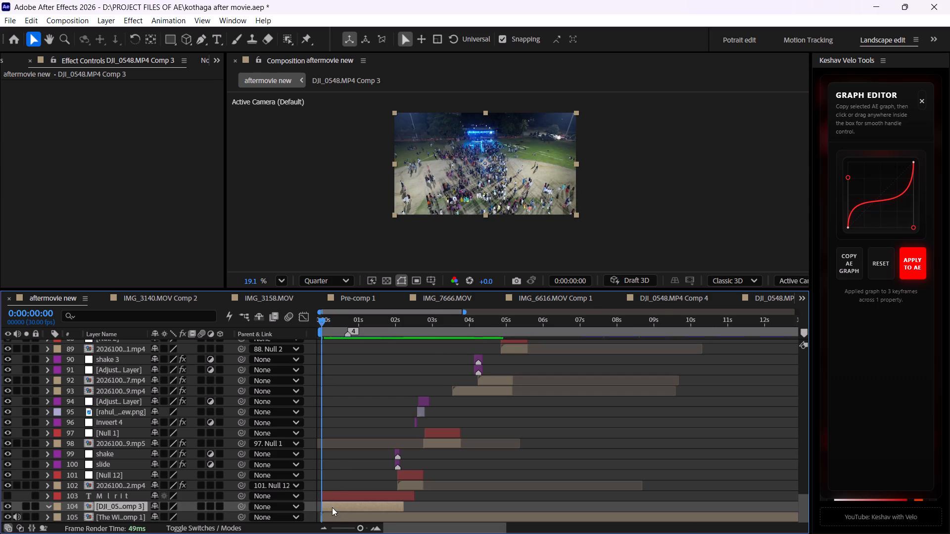
# Open DJI_0548.MP4 Comp 3, scrub through its drone footage and return to the aftermovie new composition.
pyautogui.doubleClick(332, 507)
pyautogui.moveTo(444, 323); pyautogui.dragTo(447, 324)
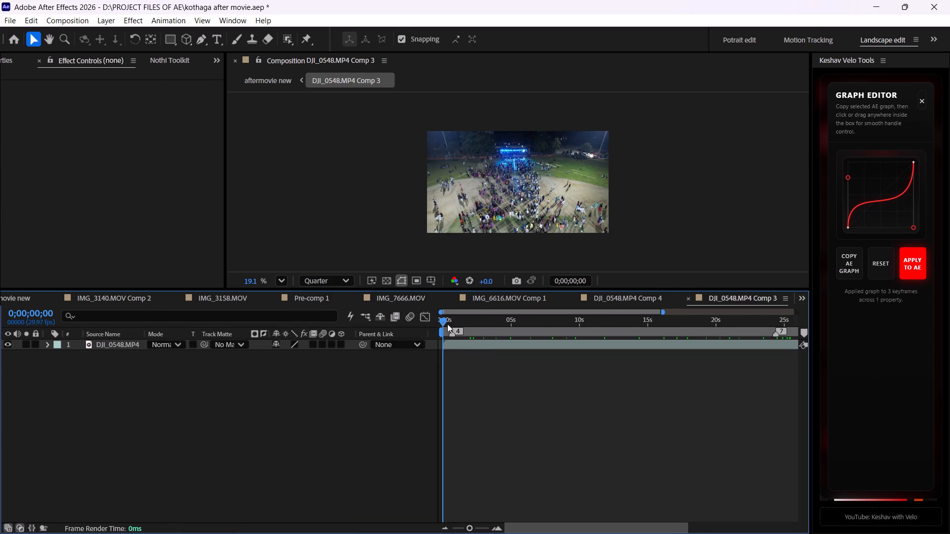
pyautogui.moveTo(447, 324); pyautogui.dragTo(821, 355)
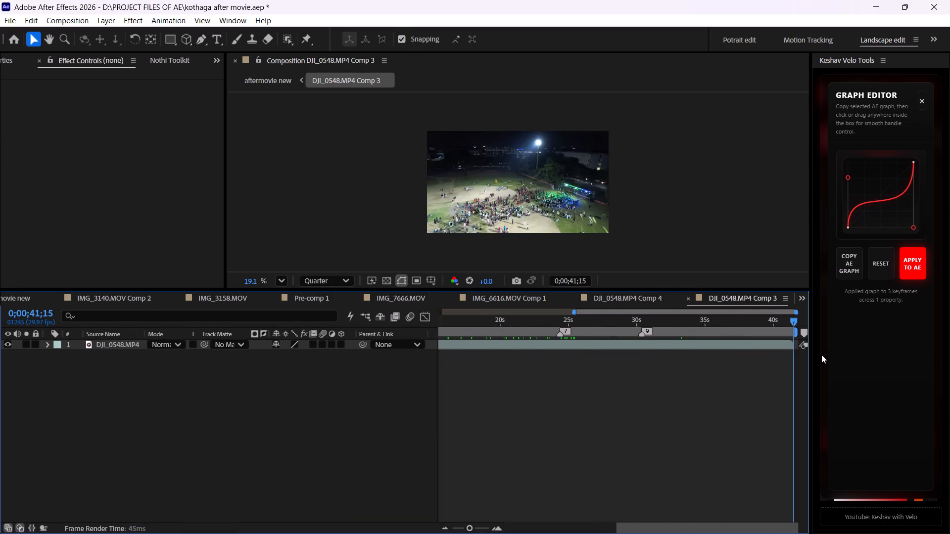
pyautogui.moveTo(821, 355); pyautogui.dragTo(381, 371)
pyautogui.click(22, 299)
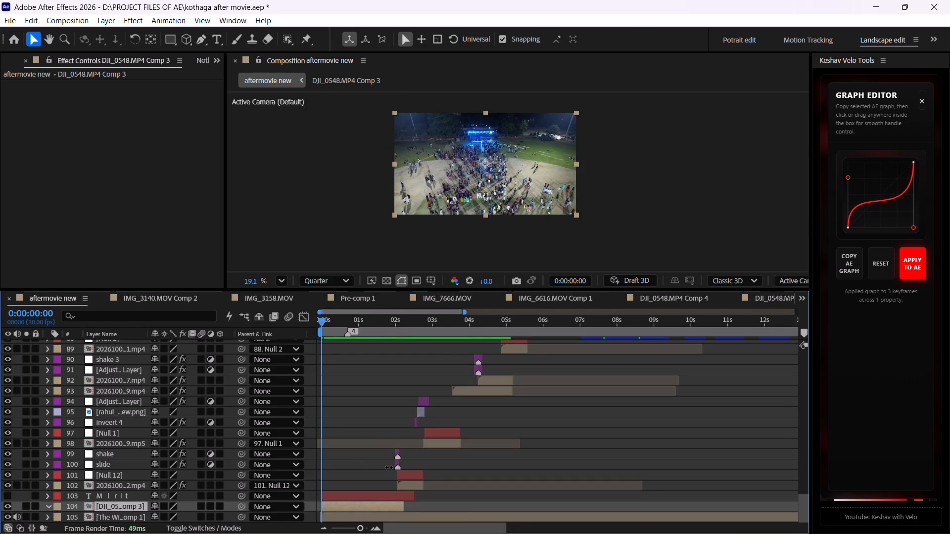
# Close the graph editor and precompose the DJI_0548.MP4 Comp 3 layer with Keshav Velo Tools.
pyautogui.click(918, 99)
pyautogui.click(858, 294)
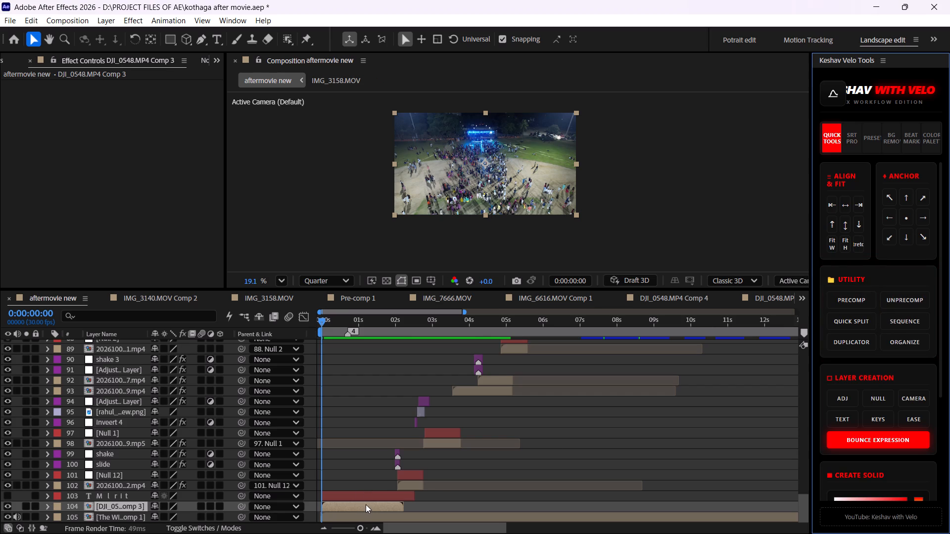
# Apply the 3D Camera Tracker effect to the precomposed drone layer at 0:00:00:00 and let it analyze the shot.
pyautogui.hotkey('ctrl', 'space')
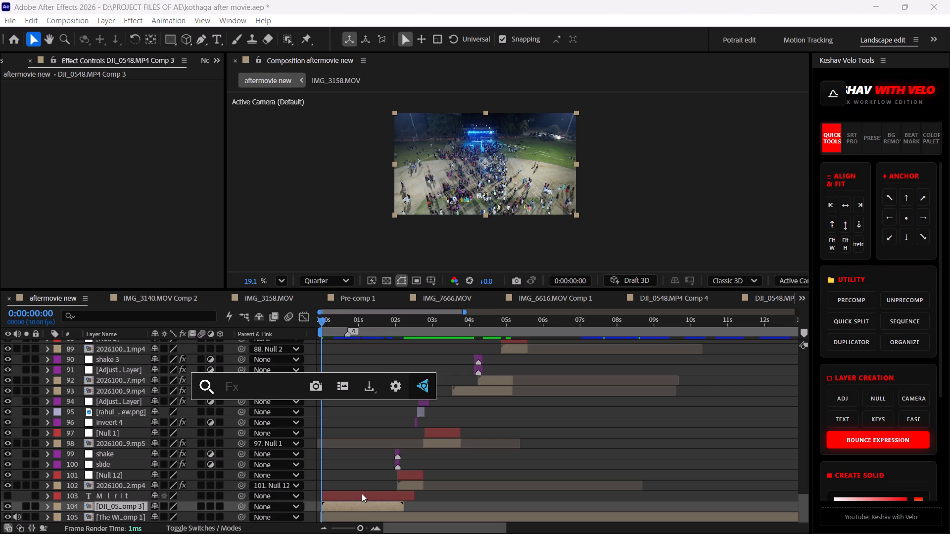
pyautogui.write('3d')
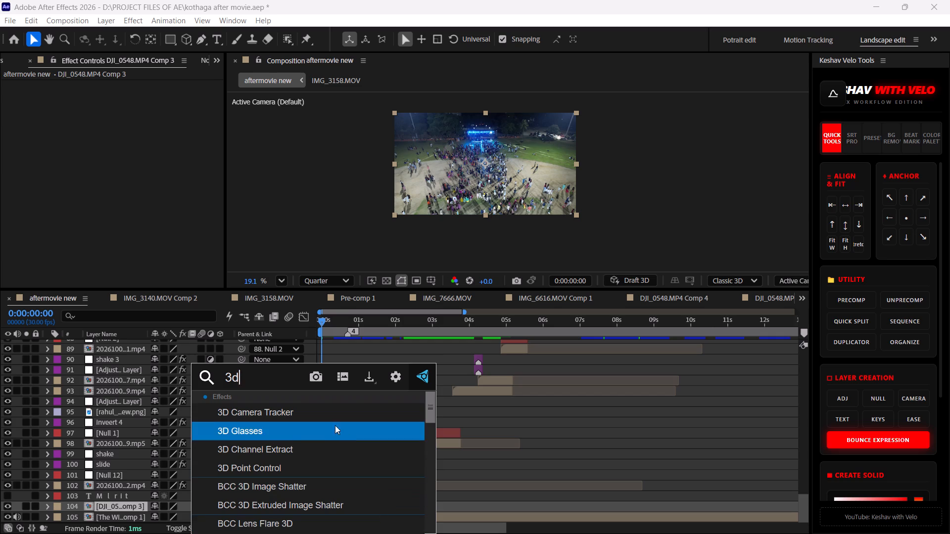
pyautogui.click(318, 415)
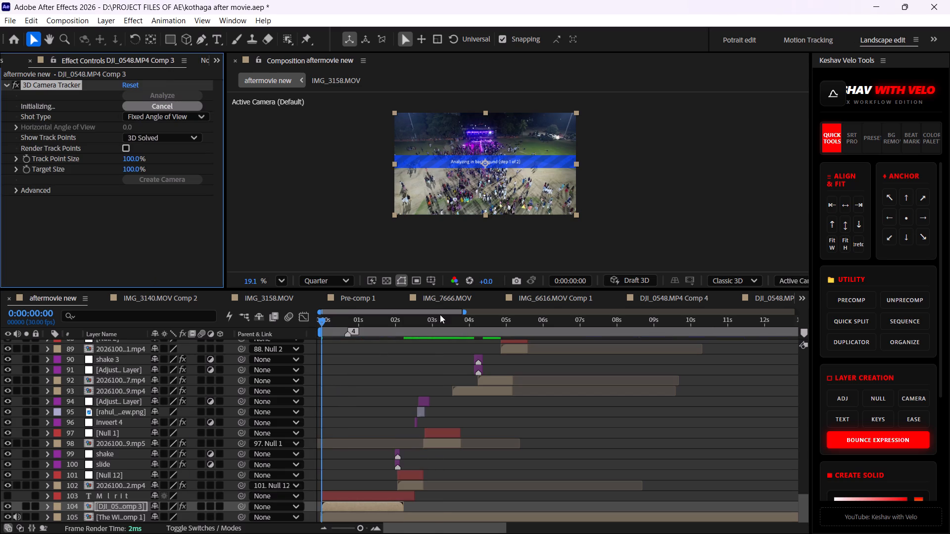
pyautogui.scroll(3, 487, 195)
pyautogui.scroll(1, 515, 159)
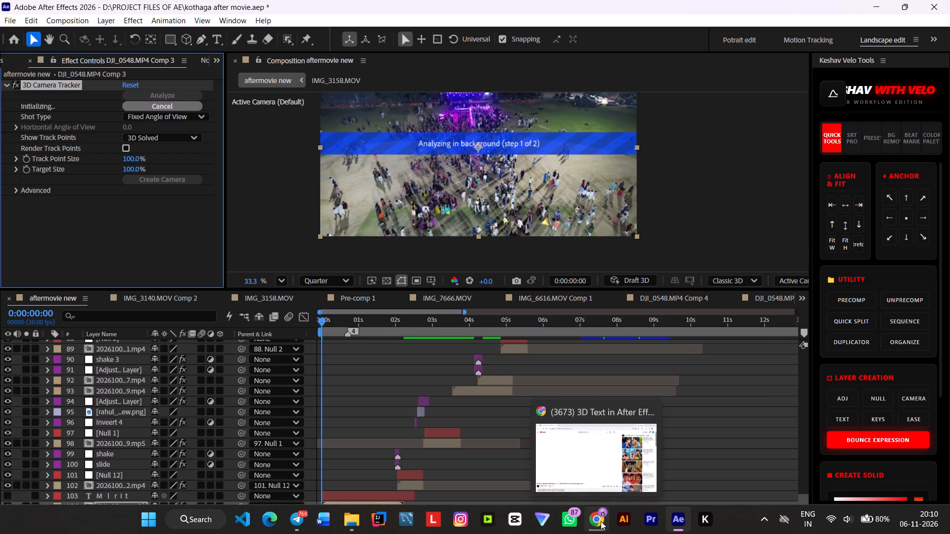
# Switch to Chrome and replay the tutorial from about 1:17, pausing where it creates a null and camera from track points.
pyautogui.click(597, 467)
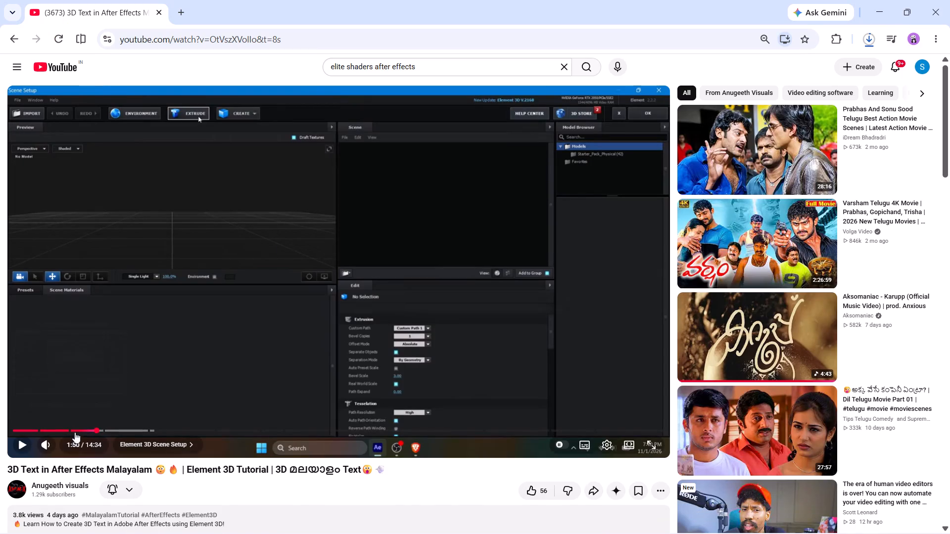
pyautogui.click(72, 429)
pyautogui.click(150, 336)
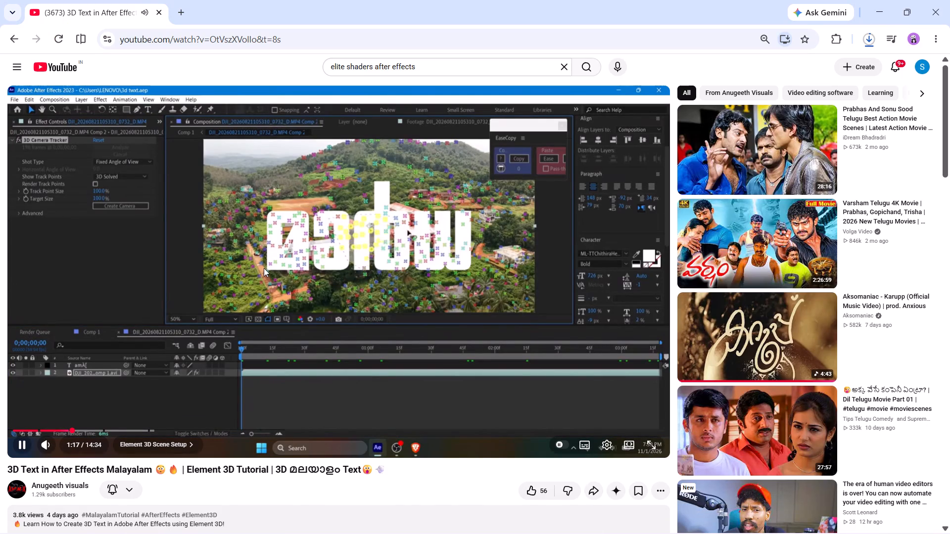
pyautogui.click(353, 248)
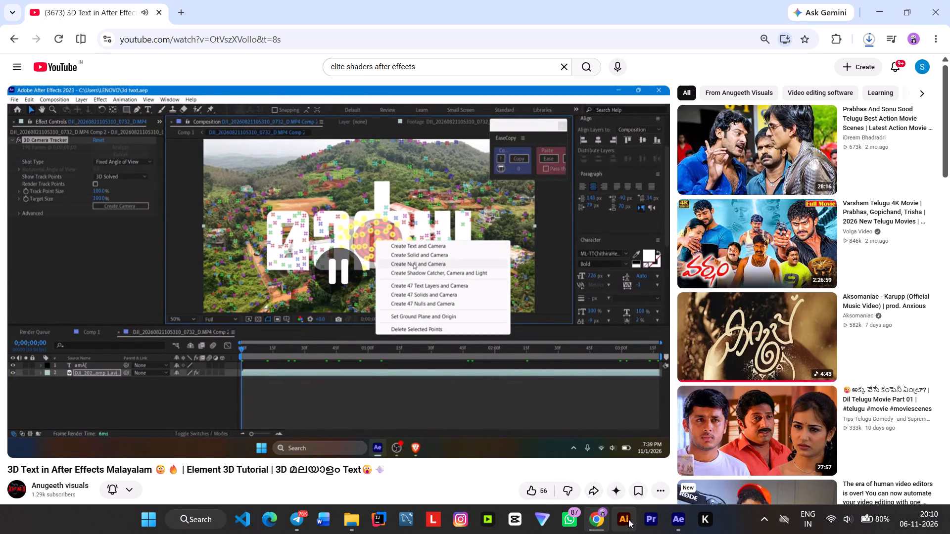
# Return to After Effects and check the camera tracking analysis over the whole drone frame.
pyautogui.click(670, 464)
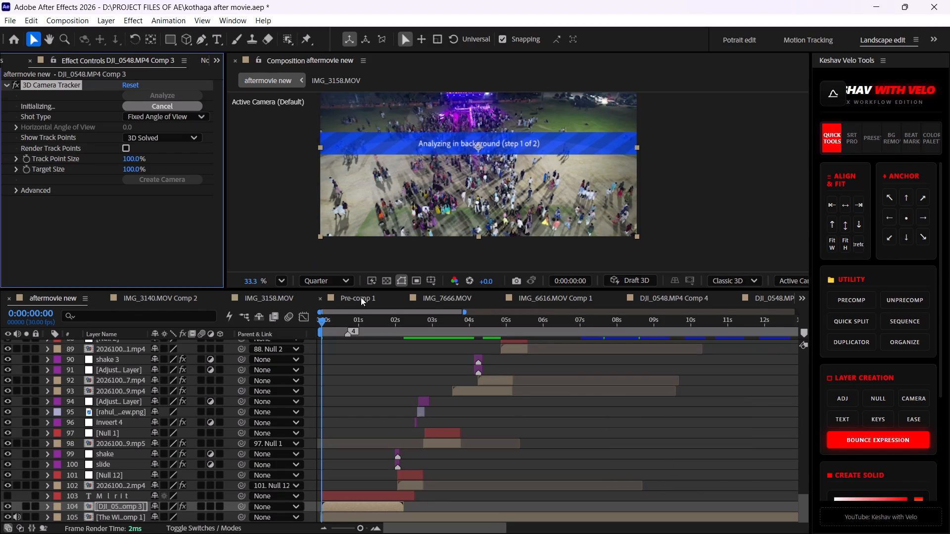
pyautogui.scroll(-2, 477, 170)
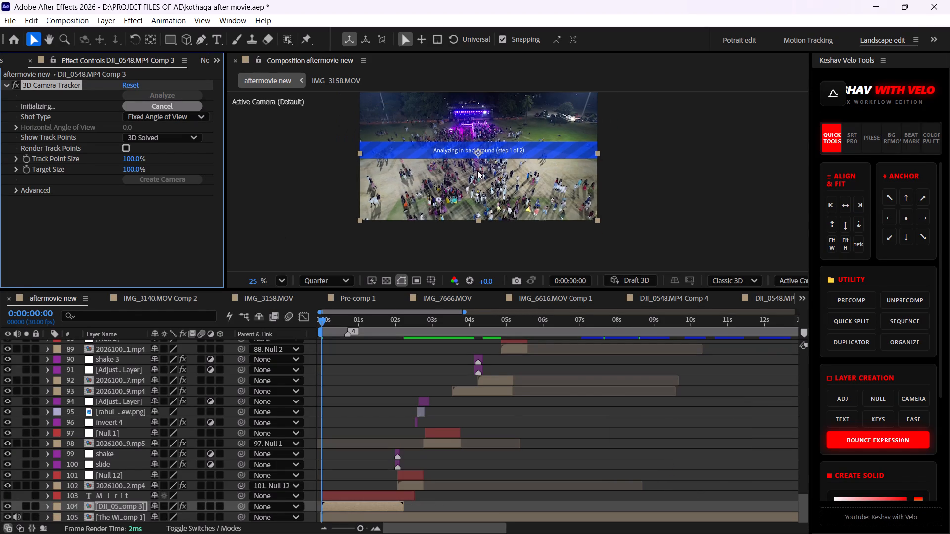
pyautogui.scroll(-1, 477, 170)
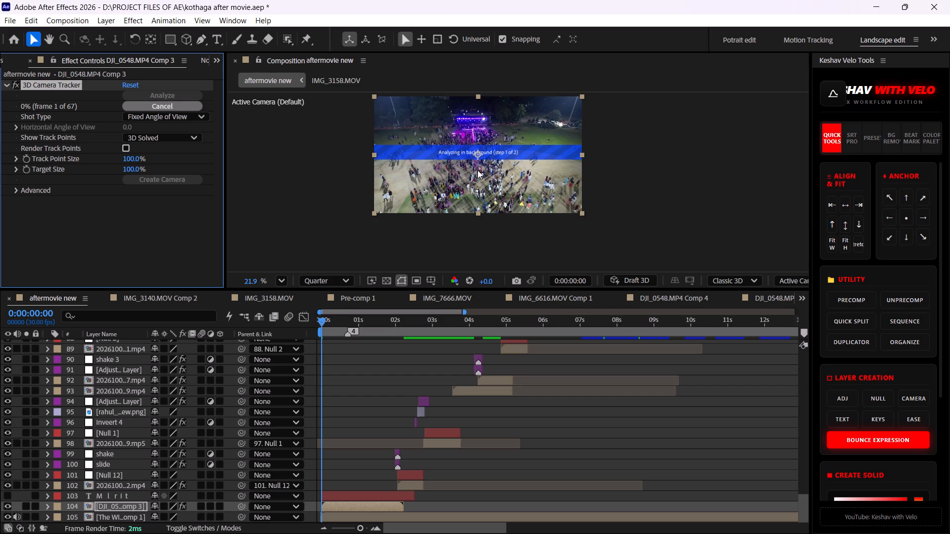